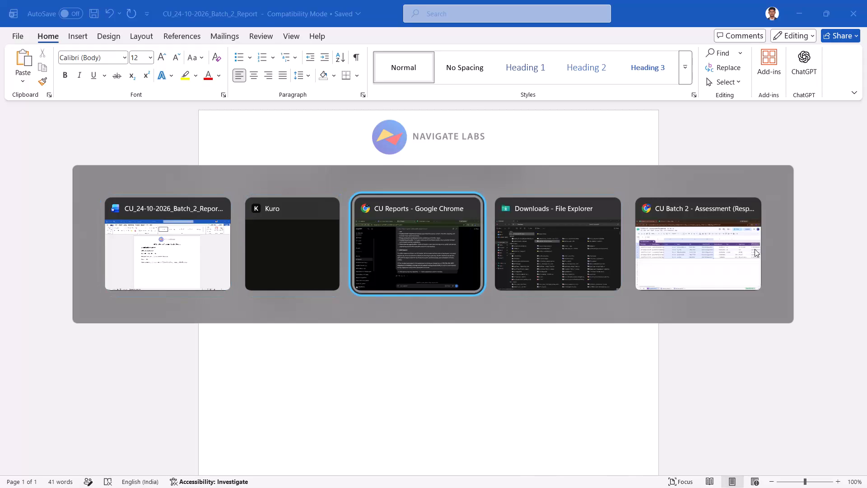
# Copy the Batch 2 session report text from ChatGPT and paste it below the divider line in the Word report.
pyautogui.scroll(1, 453, 165)
pyautogui.click(684, 62)
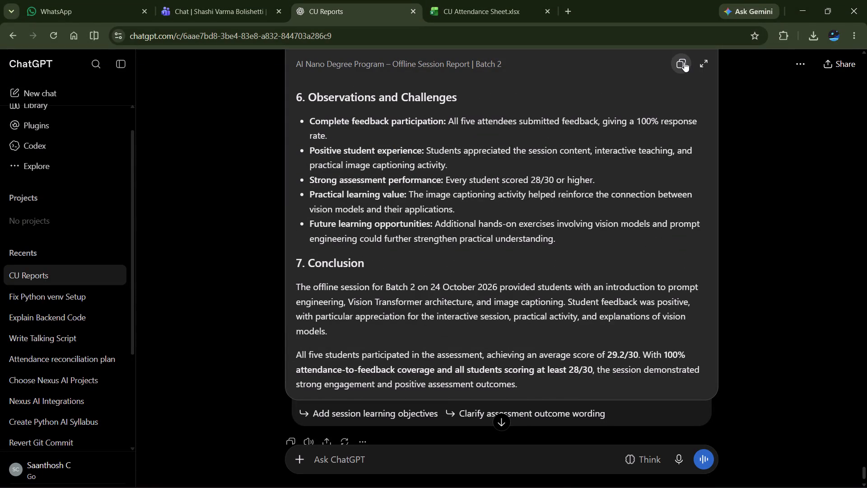
pyautogui.hotkey('alt', 'Tab')
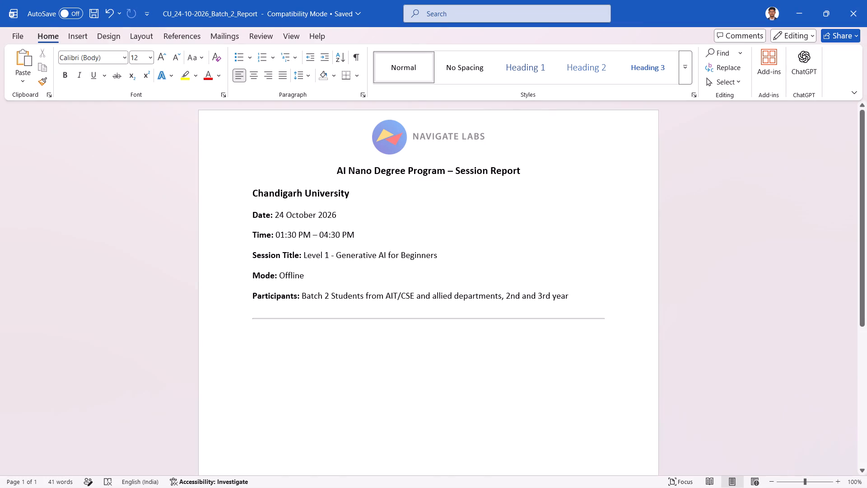
pyautogui.hotkey('ctrl', 'v')
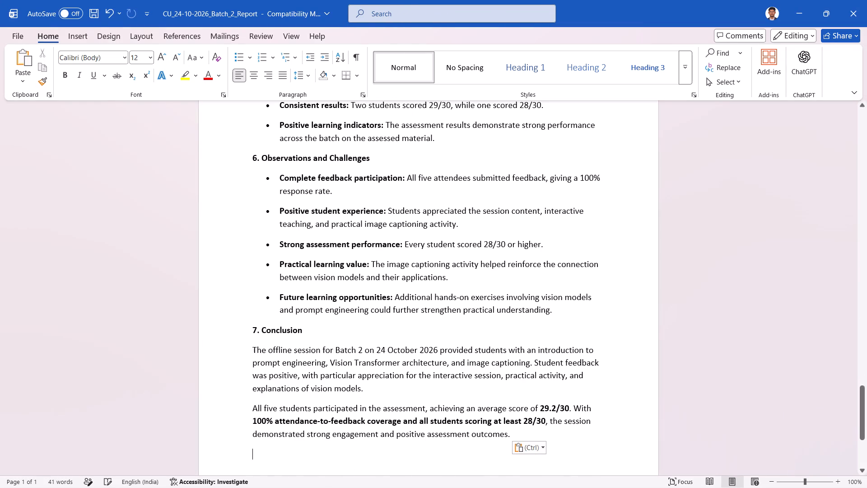
# Delete the pasted duplicate session details, from Date through Feedback Response Rate, above the Session Overview heading and save.
pyautogui.scroll(7, 429, 322)
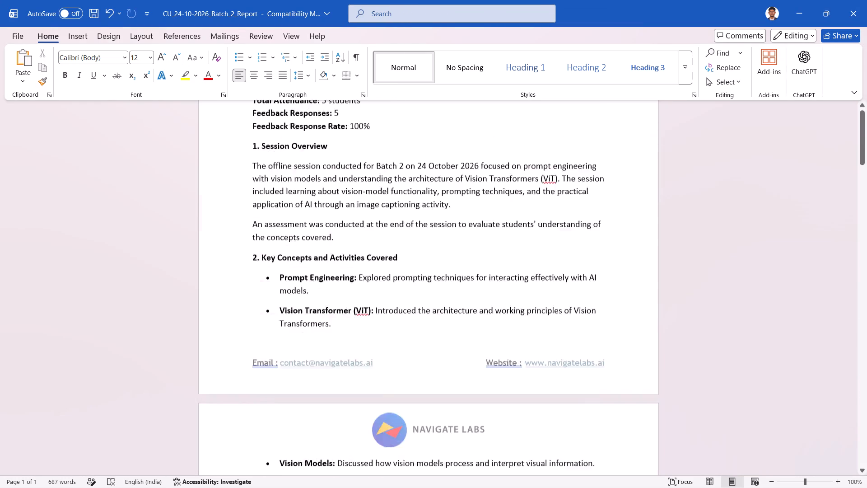
pyautogui.scroll(1, 429, 322)
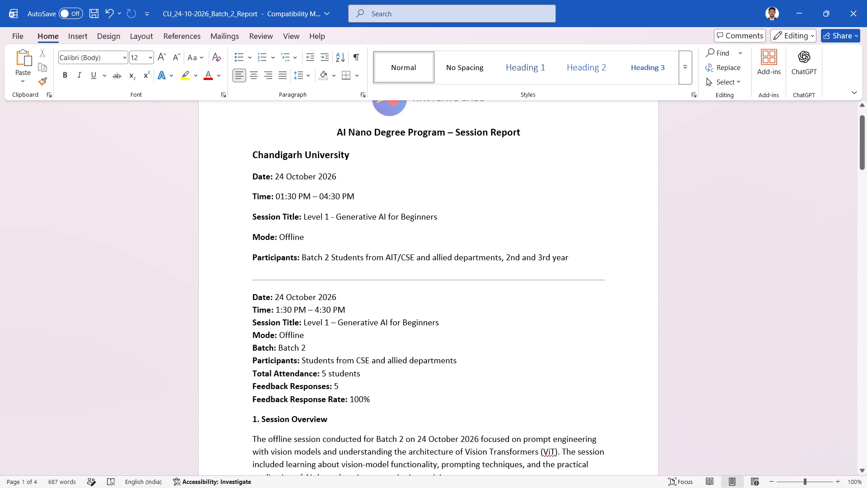
pyautogui.moveTo(379, 398); pyautogui.dragTo(264, 328)
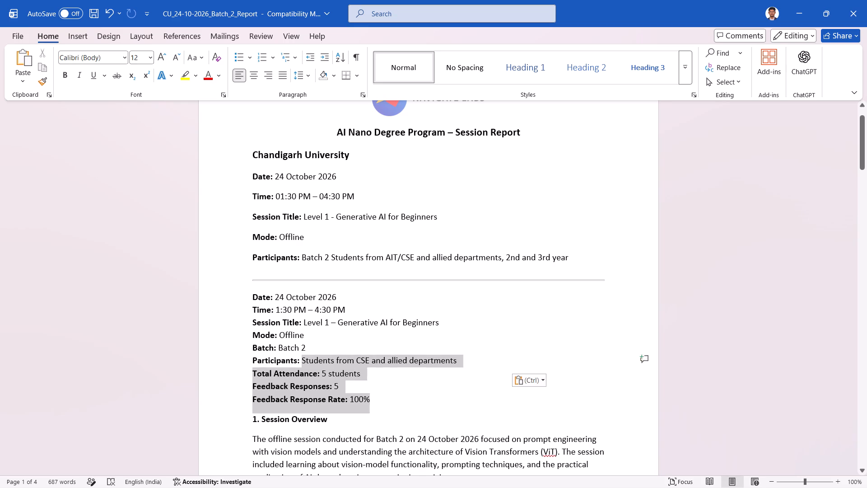
pyautogui.moveTo(264, 328); pyautogui.dragTo(256, 296)
pyautogui.press('BackSpace')
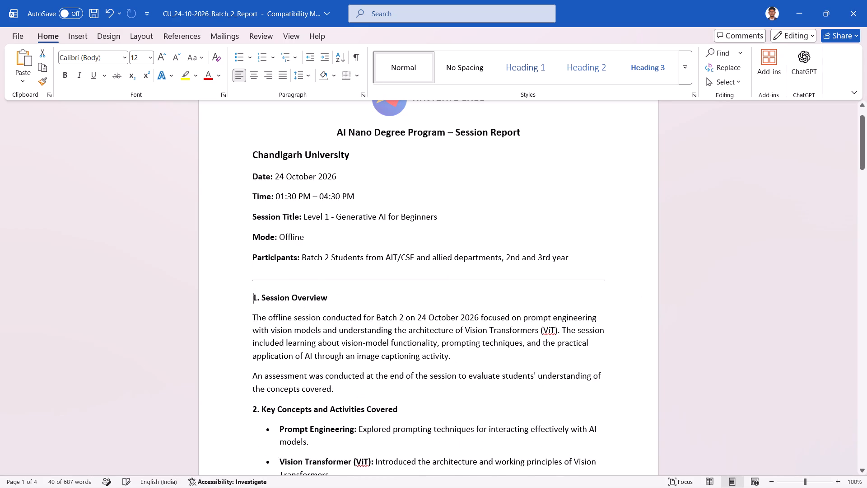
pyautogui.hotkey('ctrl', 's')
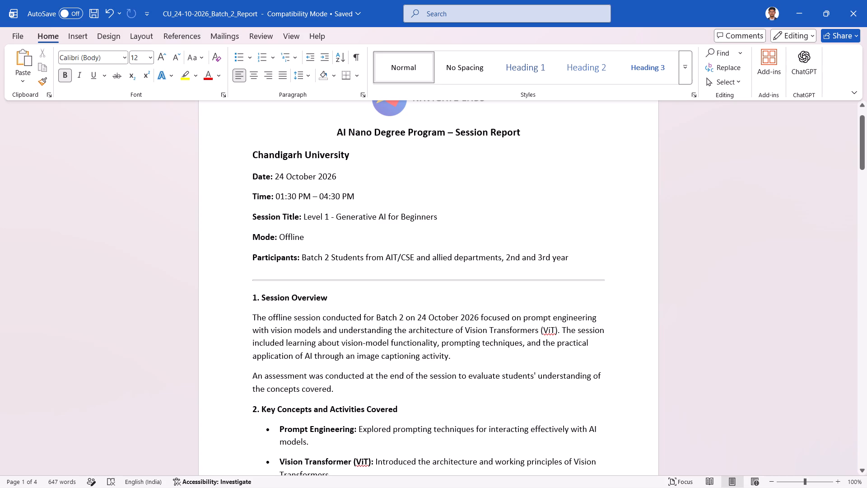
# Join the "An assessment was conducted" paragraph onto the end of the preceding Session Overview paragraph and save.
pyautogui.click(251, 375)
pyautogui.press('BackSpace')
pyautogui.press('space')
pyautogui.hotkey('ctrl', 's')
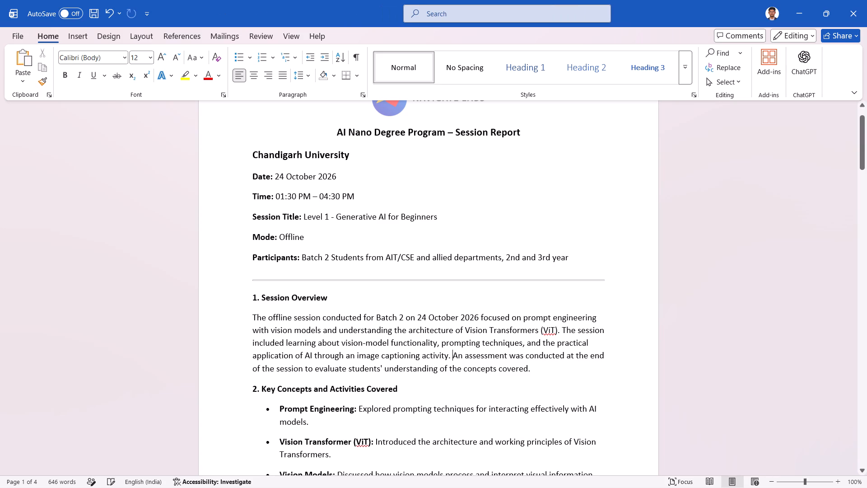
# Justify all report text from the Session Overview heading through the end of the Conclusion.
pyautogui.moveTo(252, 297); pyautogui.dragTo(321, 487)
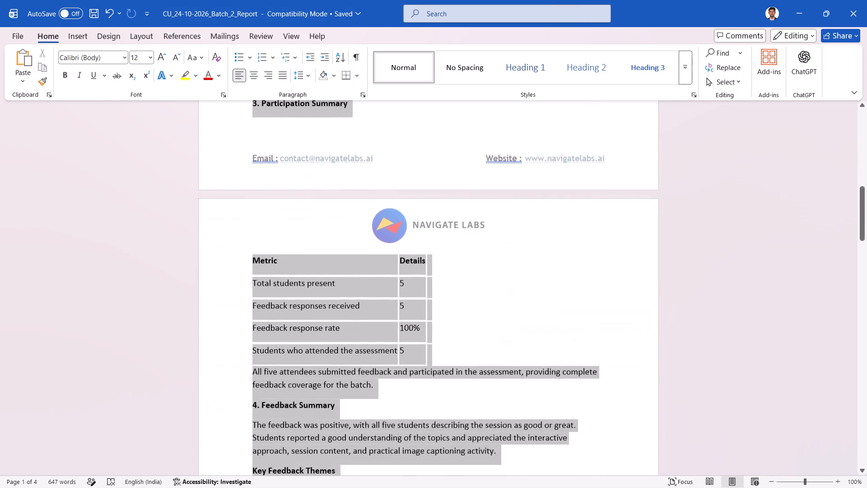
pyautogui.moveTo(321, 487); pyautogui.dragTo(320, 487)
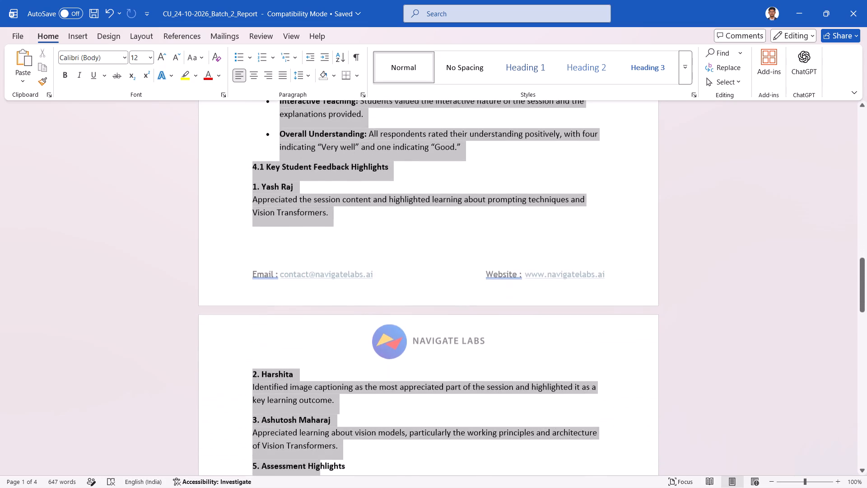
pyautogui.moveTo(320, 487); pyautogui.dragTo(319, 487)
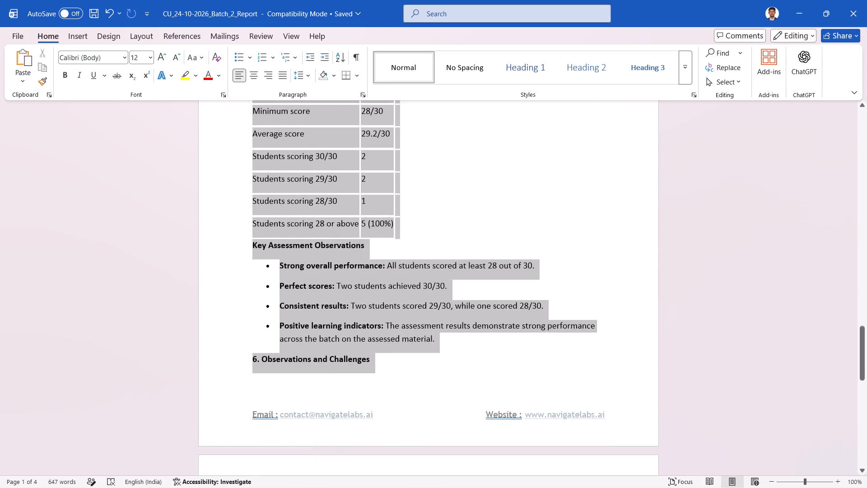
pyautogui.moveTo(319, 487); pyautogui.dragTo(523, 347)
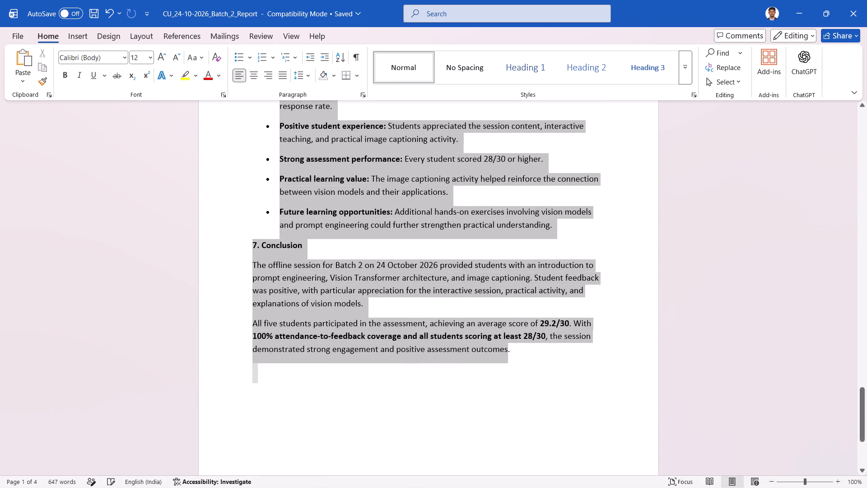
pyautogui.moveTo(523, 347); pyautogui.dragTo(526, 348)
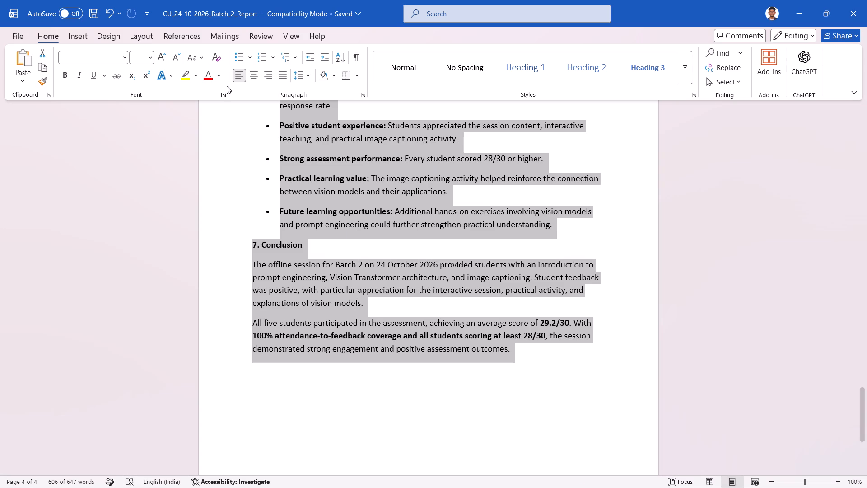
pyautogui.click(282, 76)
pyautogui.scroll(10, 416, 371)
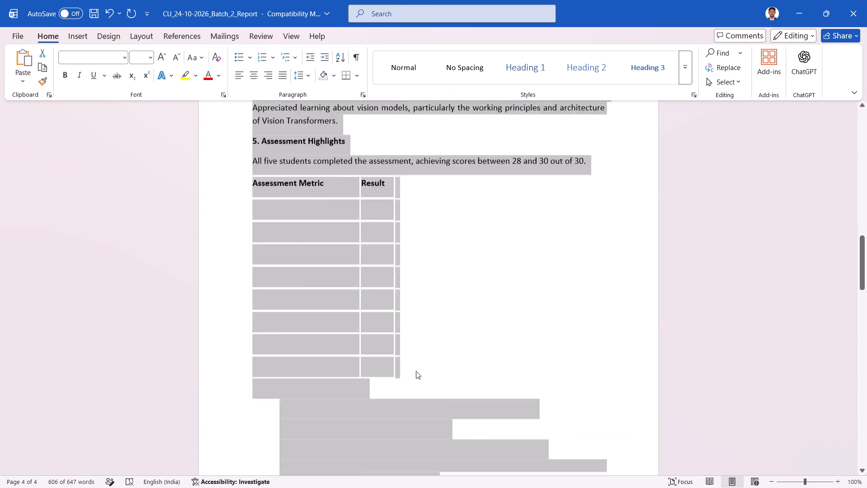
pyautogui.scroll(2, 416, 371)
pyautogui.scroll(-1, 416, 371)
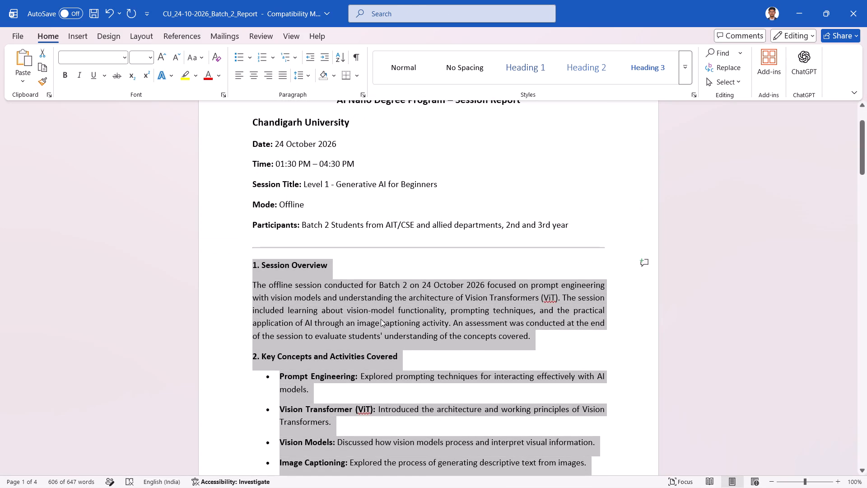
pyautogui.click(287, 343)
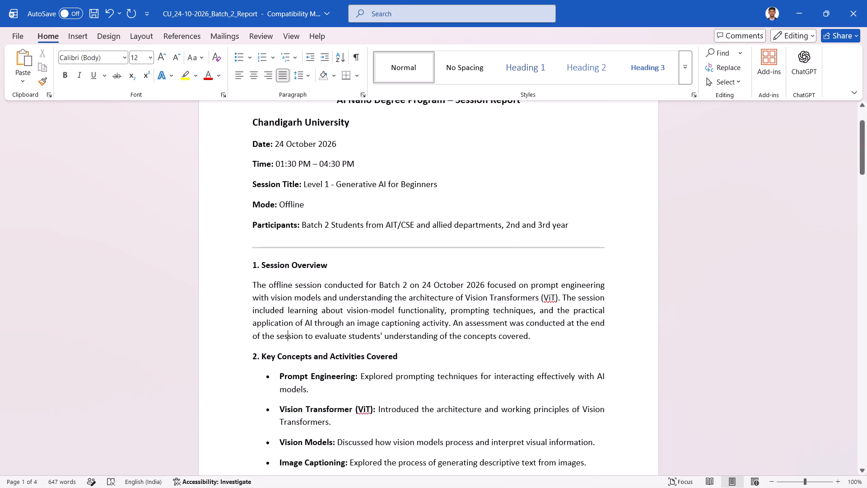
# Copy the horizontal divider line and paste it between the Session Overview paragraph and section 2, saving the document.
pyautogui.click(509, 246)
pyautogui.hotkey('ctrl', 'c')
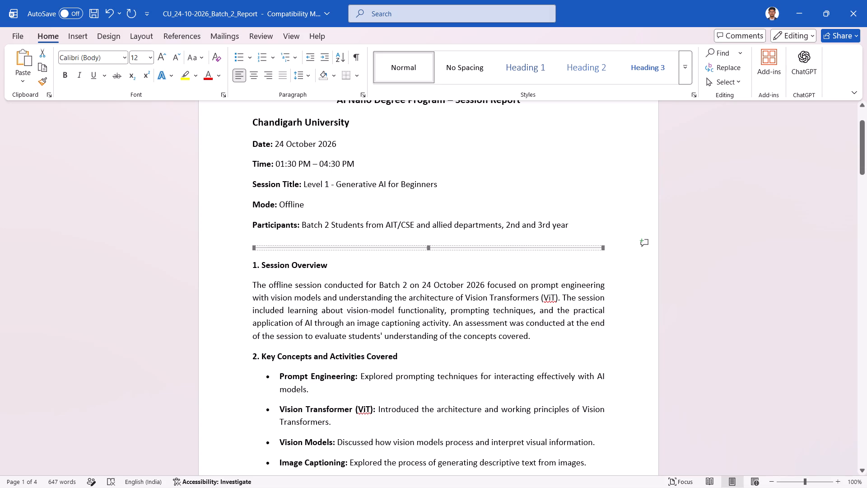
pyautogui.click(540, 336)
pyautogui.press('Return')
pyautogui.hotkey('ctrl', 'v')
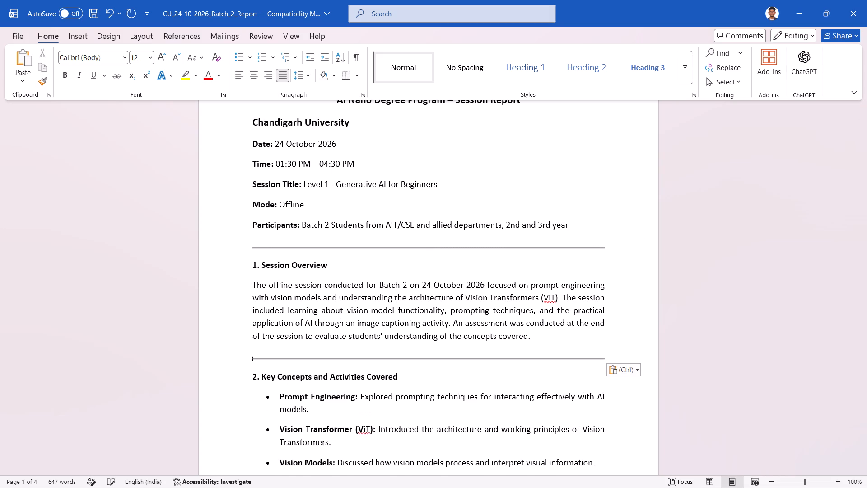
pyautogui.hotkey('ctrl', 's')
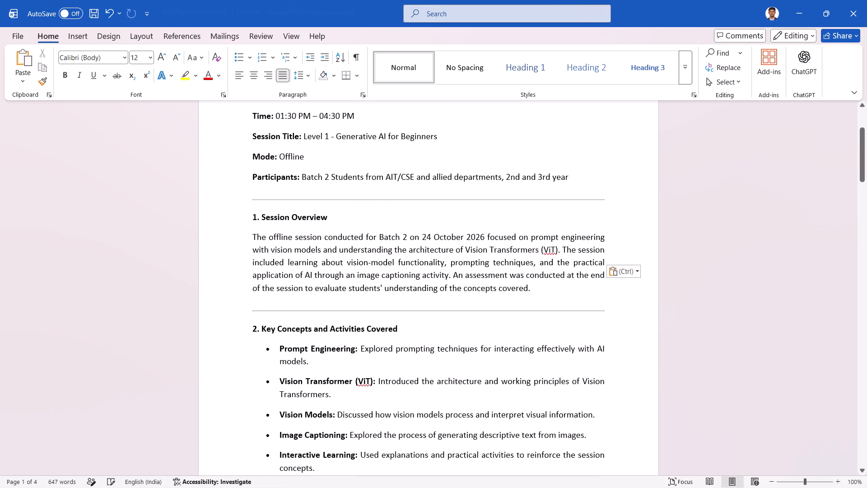
# Insert two blank lines before the "3. Participation Summary" heading so it starts below the logo on page 2, and save.
pyautogui.scroll(-1, 540, 336)
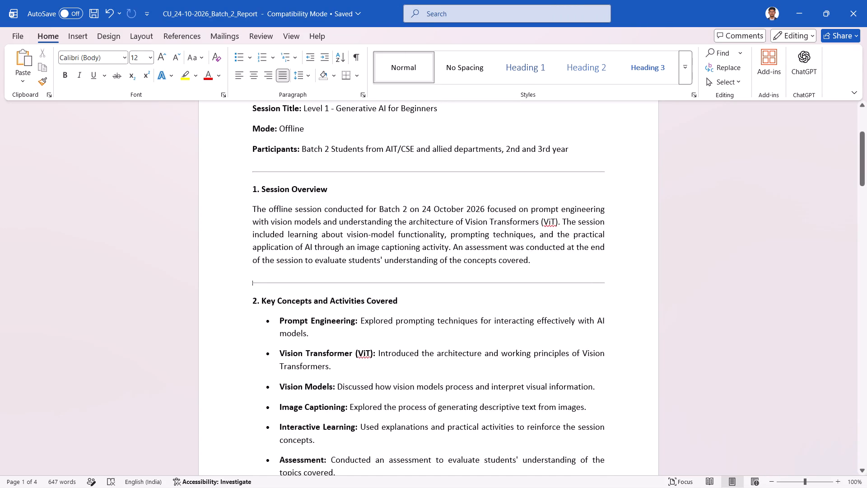
pyautogui.scroll(-1, 540, 336)
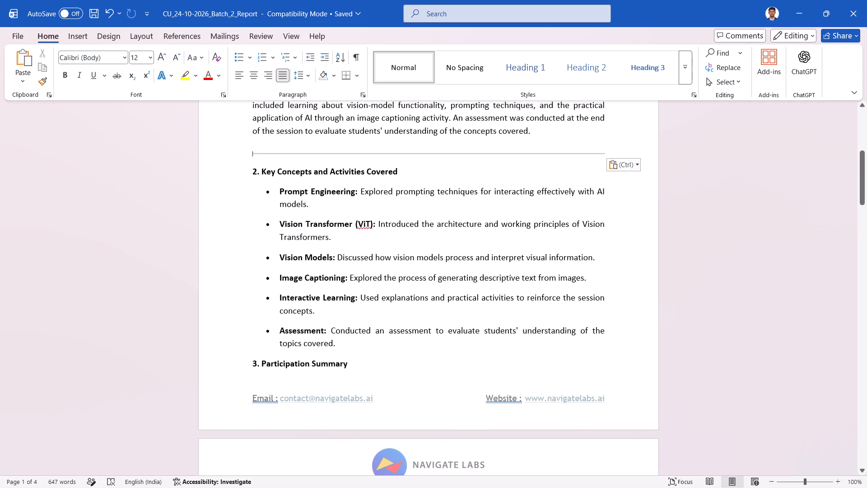
pyautogui.click(252, 359)
pyautogui.scroll(-2, 252, 359)
pyautogui.press('Return')
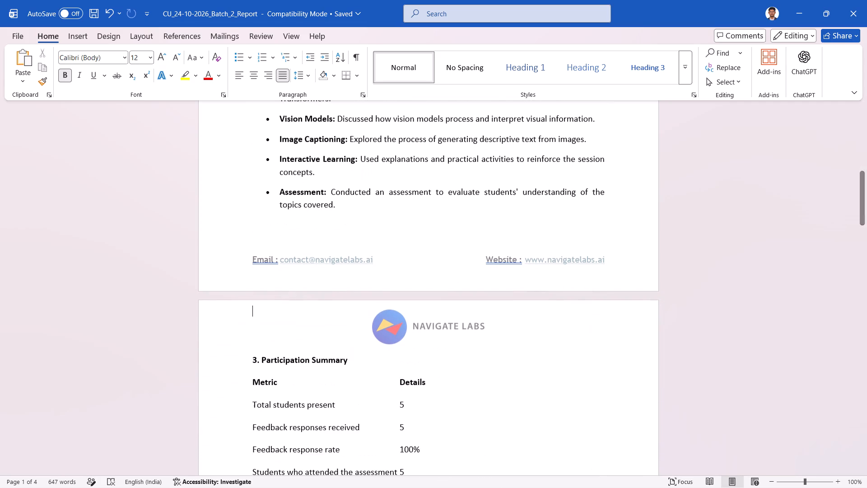
pyautogui.press('Return')
pyautogui.hotkey('ctrl', 's')
# Replace the "All five attendees" paragraph below the participation table with the copied horizontal divider line and save.
pyautogui.scroll(-1, 383, 359)
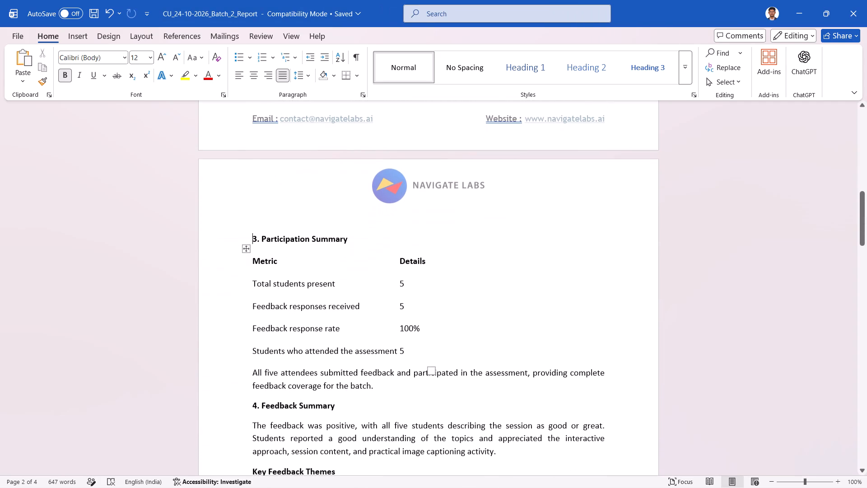
pyautogui.tripleClick(397, 355)
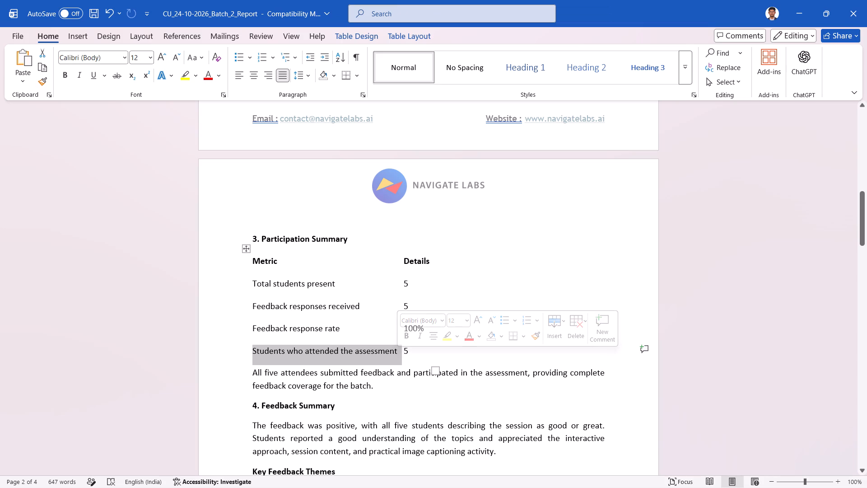
pyautogui.click(383, 386)
pyautogui.moveTo(383, 386); pyautogui.dragTo(252, 369)
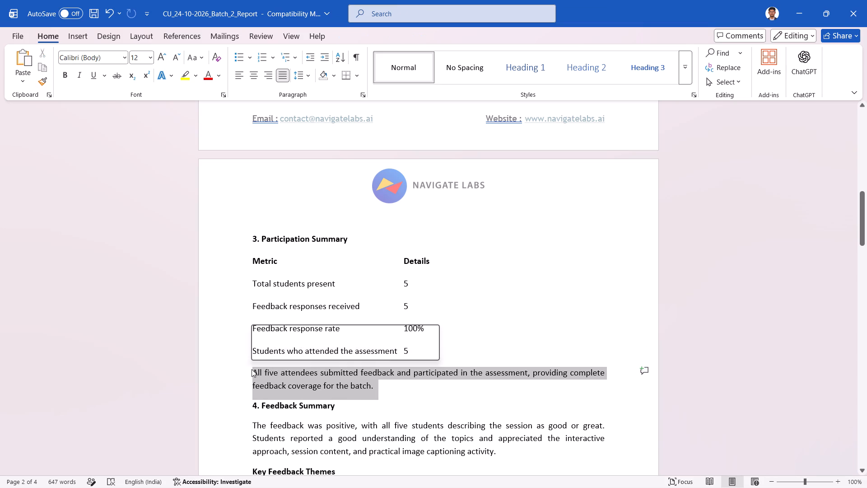
pyautogui.press('BackSpace')
pyautogui.press('Return')
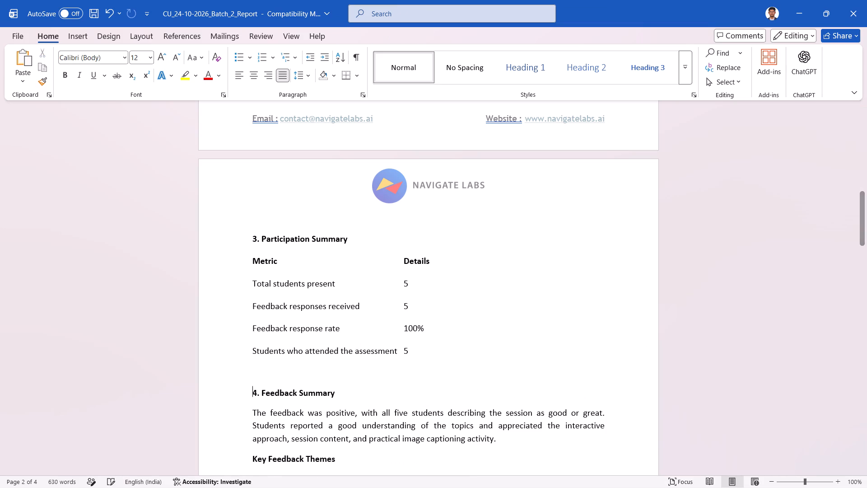
pyautogui.press('Up')
pyautogui.hotkey('ctrl', 'v')
pyautogui.hotkey('ctrl', 's')
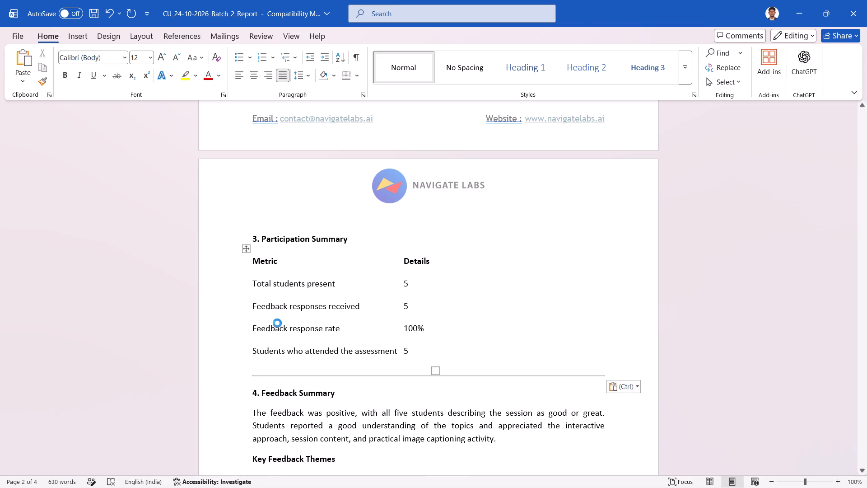
# Apply the plain black-bordered grid style to the whole Participation Summary table.
pyautogui.click(249, 249)
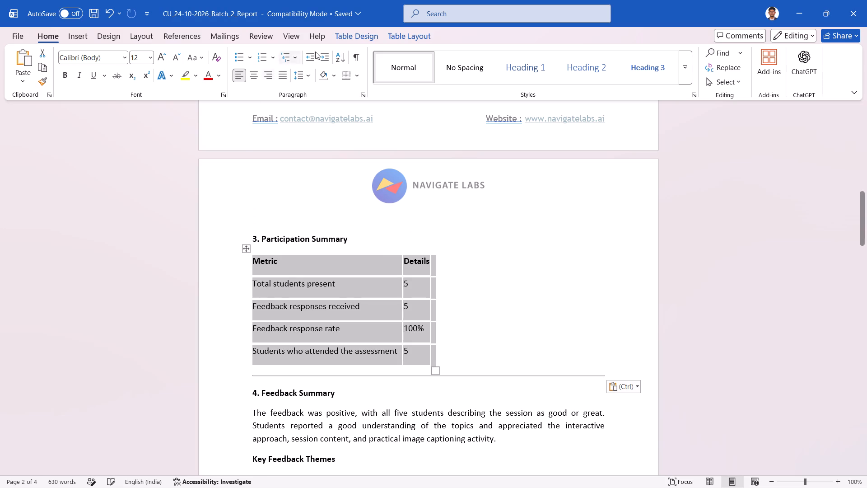
pyautogui.click(367, 30)
pyautogui.click(166, 66)
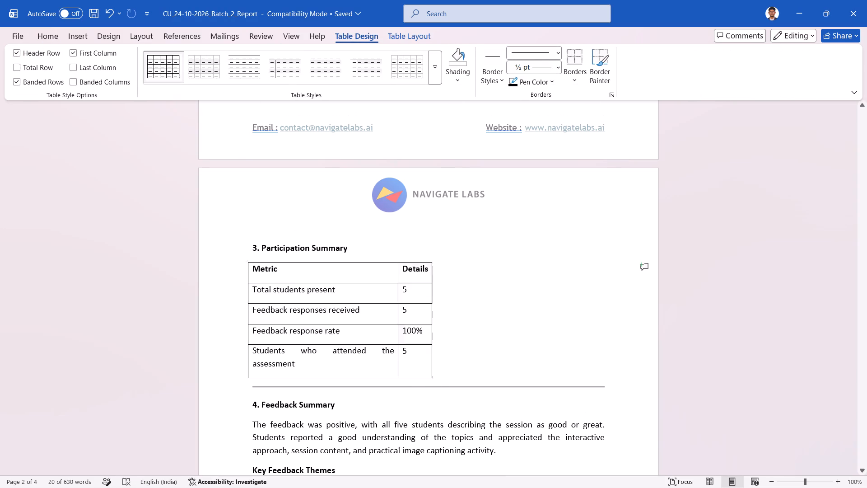
# Move the Participation Summary table to about the horizontal centre of the page, beneath its heading.
pyautogui.moveTo(245, 256); pyautogui.dragTo(323, 260)
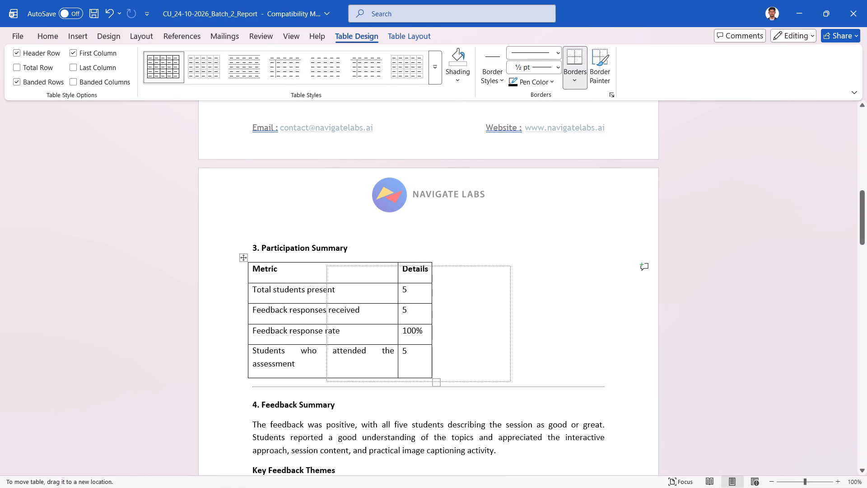
pyautogui.moveTo(323, 260); pyautogui.dragTo(346, 255)
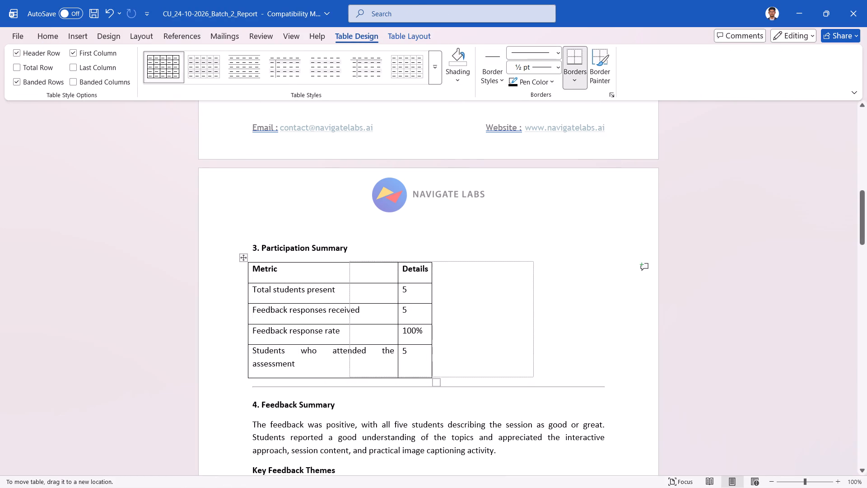
pyautogui.moveTo(346, 255); pyautogui.dragTo(347, 256)
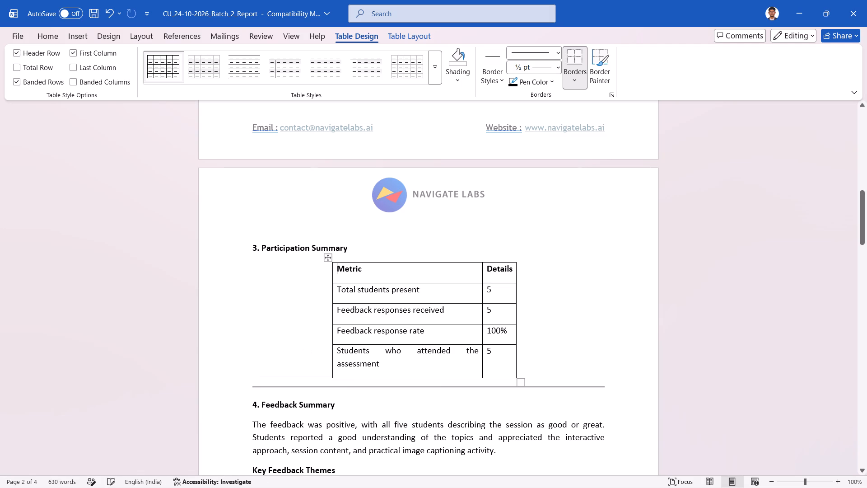
# Add a blank line between the "3. Participation Summary" heading and its table.
pyautogui.click(373, 252)
pyautogui.press('Return')
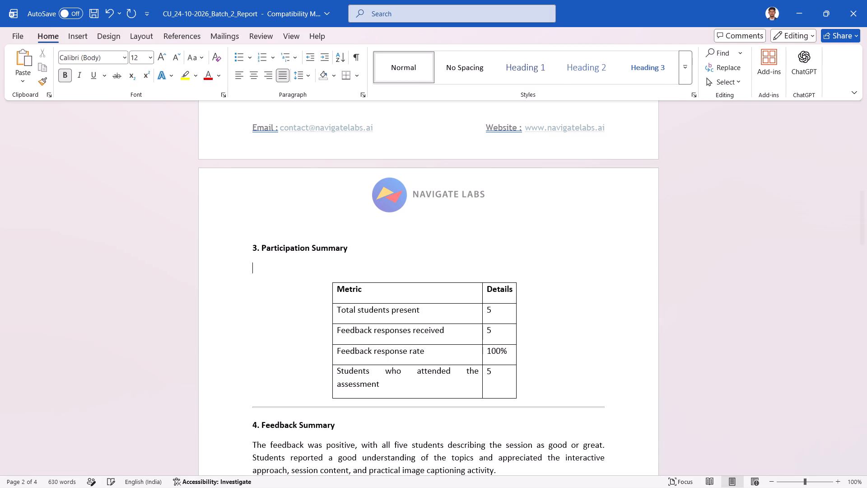
# Add a bulleted line reading "Attendance Sheet:" on the blank line above the Participation Summary table and save.
pyautogui.click(241, 57)
pyautogui.write('Attendance Sheet:')
pyautogui.press('space')
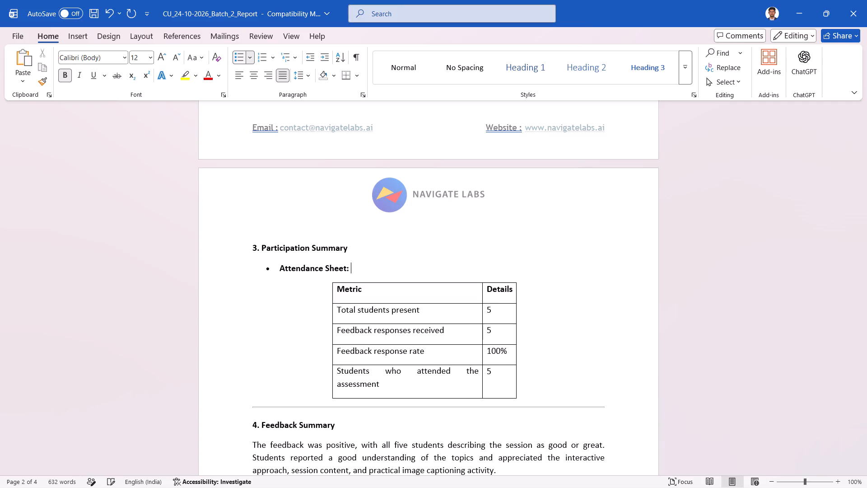
pyautogui.hotkey('ctrl', 's')
# Switch to File Explorer and open the CU_10-10-2026_Batch_2_Report PDF from Documents > Chandigarh University > Reports.
pyautogui.hotkey('alt', 'Tab')
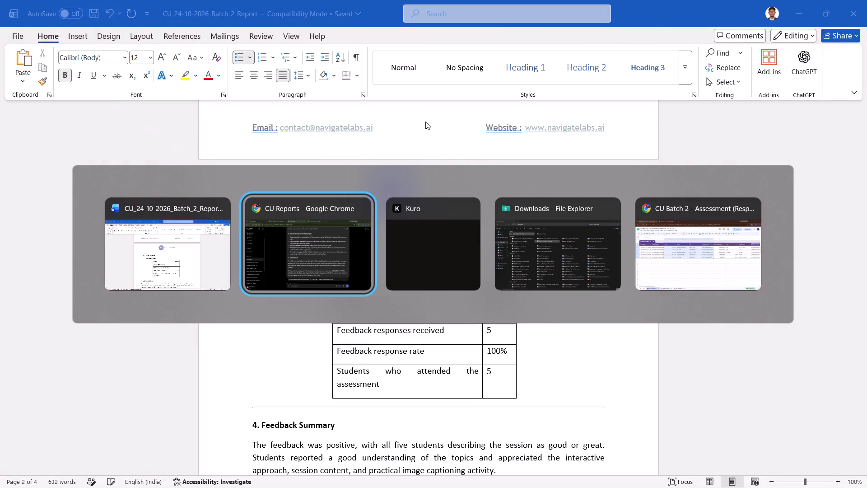
pyautogui.hotkey('alt', 'Tab')
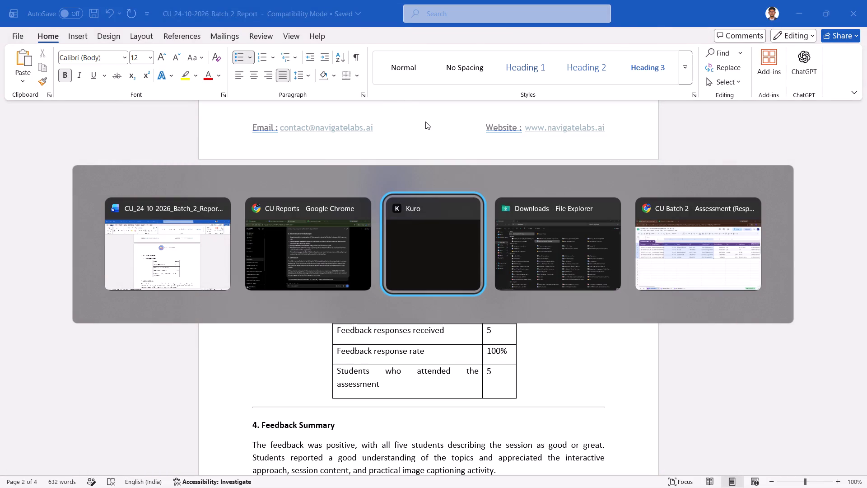
pyautogui.hotkey('alt', 'Tab')
pyautogui.hotkey('alt', 'Tab')
pyautogui.hotkey('alt', 'Tab')
pyautogui.hotkey('alt', 'Tab')
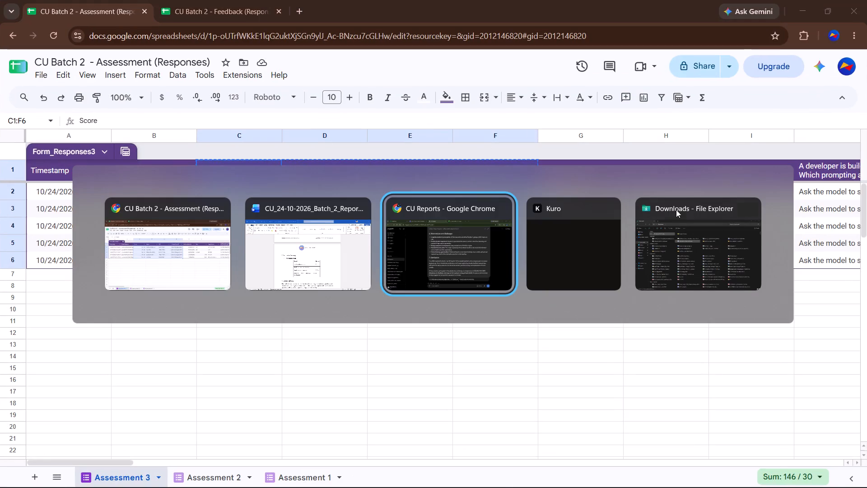
pyautogui.keyDown('alt'); pyautogui.click(677, 256); pyautogui.keyUp('alt')
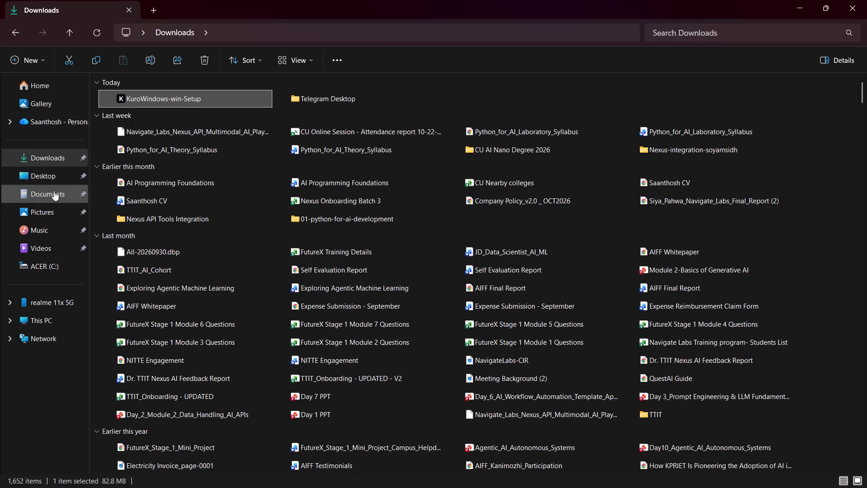
pyautogui.click(54, 191)
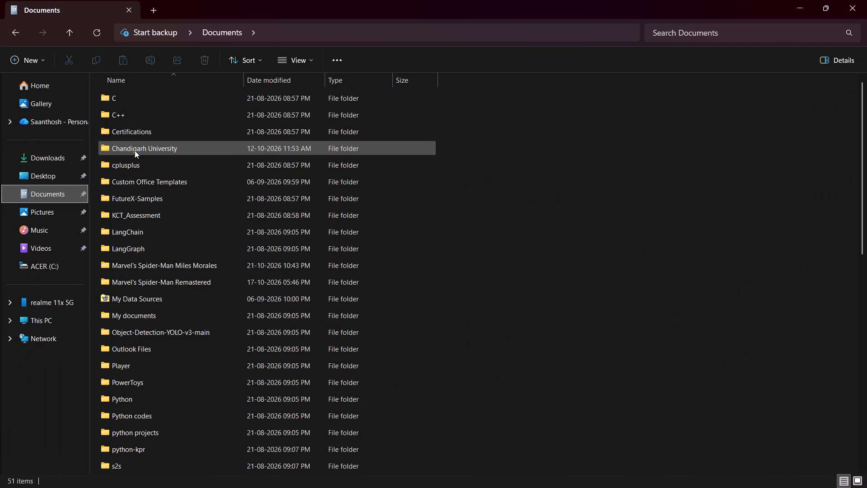
pyautogui.doubleClick(135, 150)
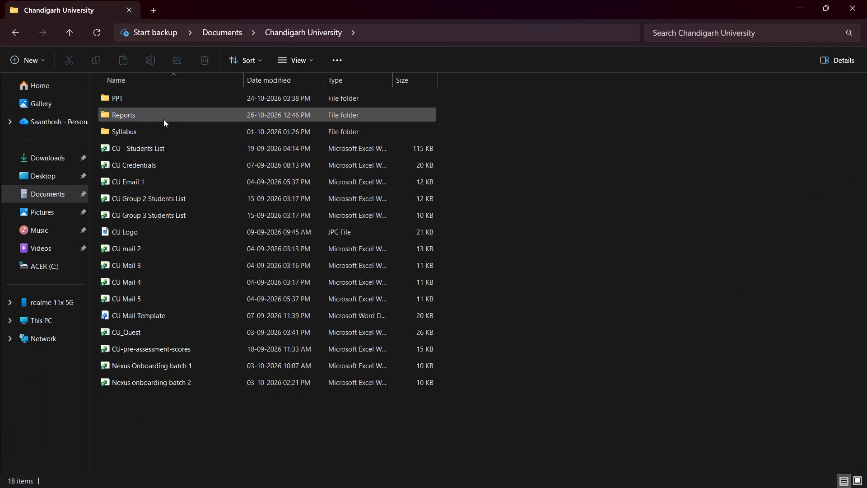
pyautogui.doubleClick(131, 115)
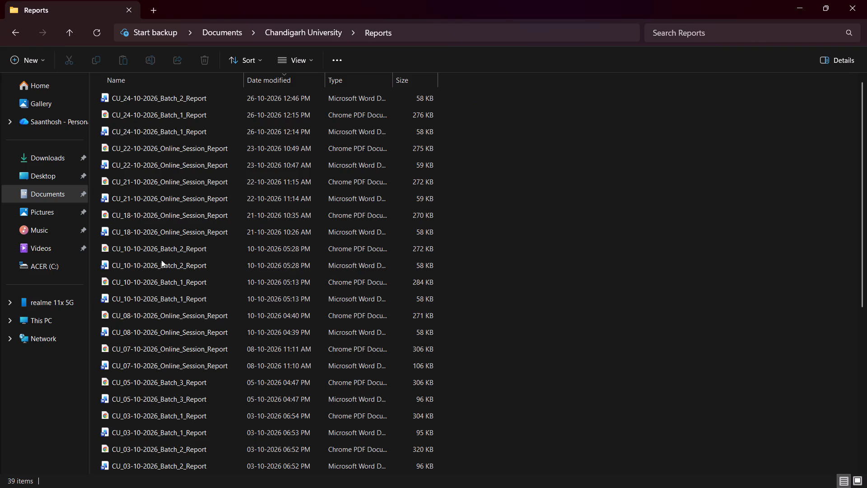
pyautogui.doubleClick(184, 249)
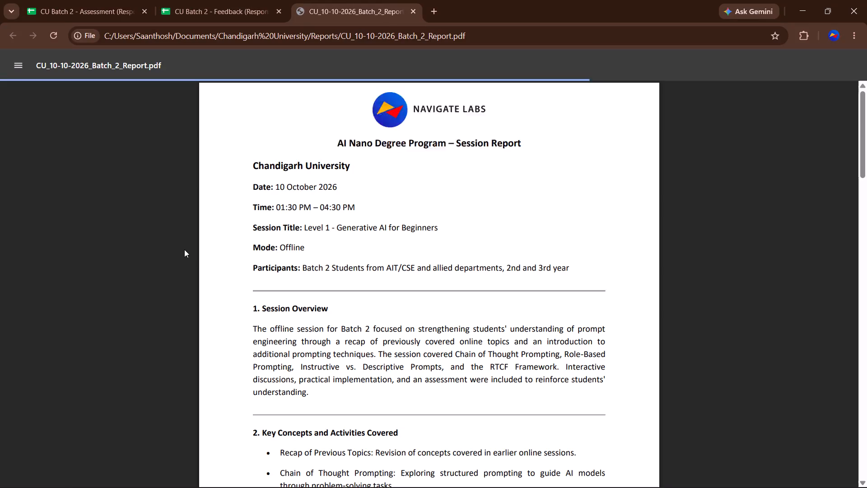
# Copy the address of the "Batch 2 Attendance Sheet" link in the PDF's Participation Summary section.
pyautogui.click(394, 136)
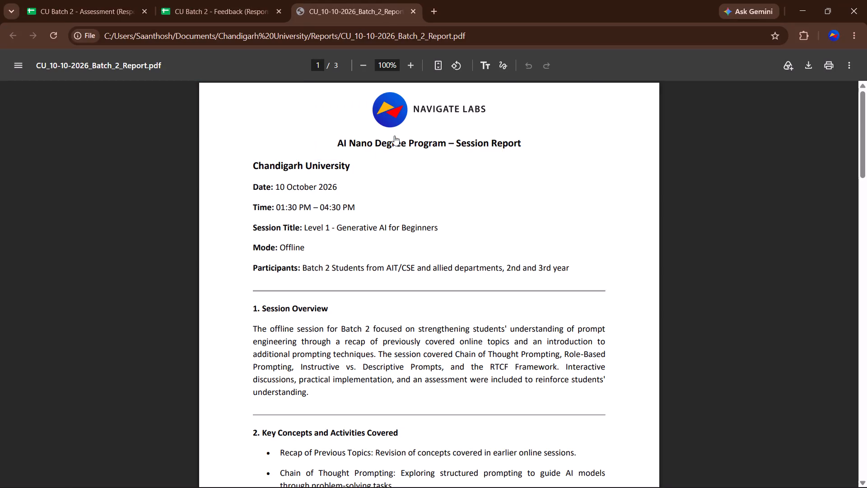
pyautogui.scroll(-5, 435, 274)
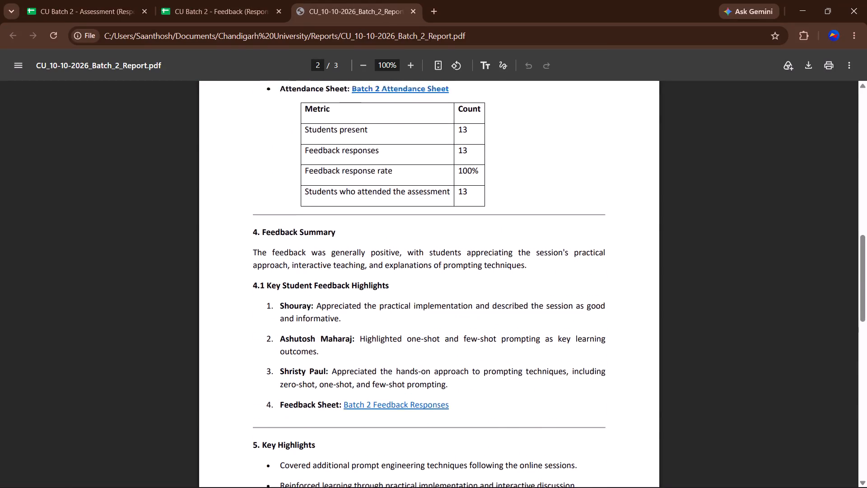
pyautogui.scroll(-1, 435, 274)
pyautogui.rightClick(423, 269)
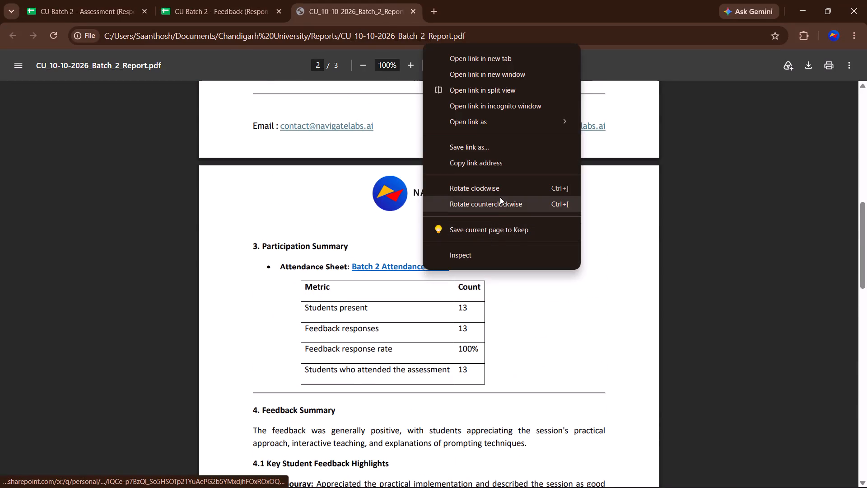
pyautogui.click(503, 167)
# Back in the Word report, insert the copied address after "Attendance Sheet:" as a hyperlink displayed as "Batch 2 Attendance Sheet" and save.
pyautogui.hotkey('alt', 'Tab')
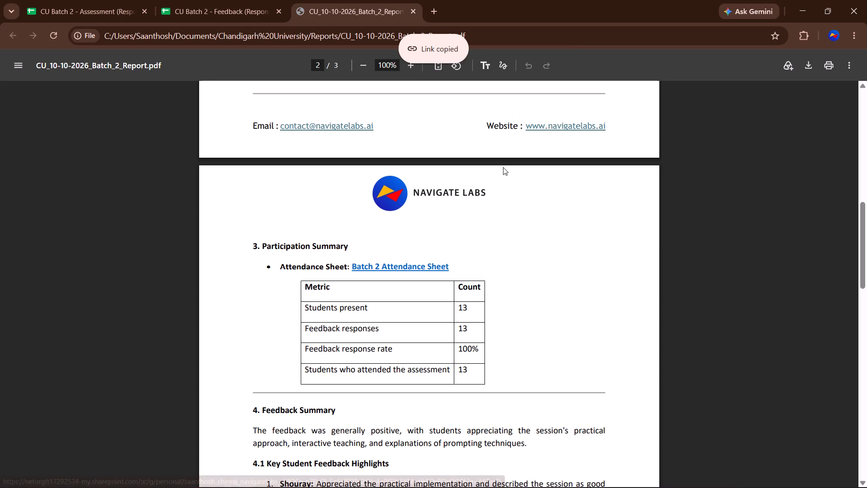
pyautogui.hotkey('alt', 'Tab')
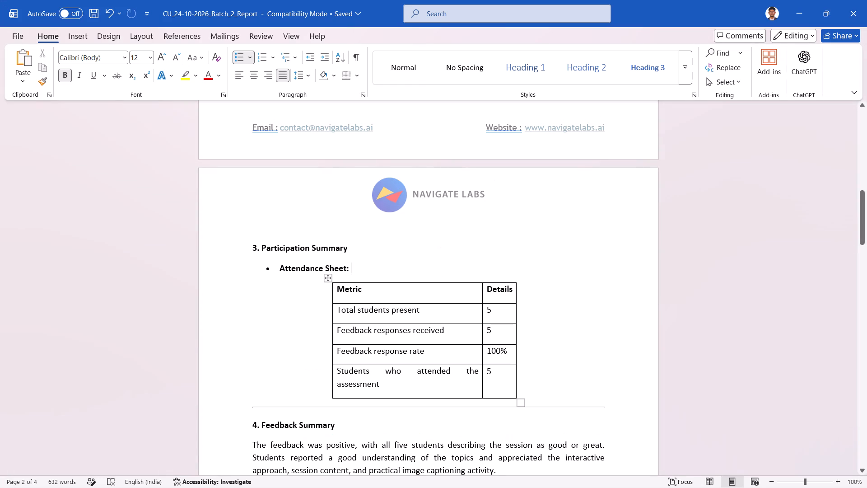
pyautogui.click(371, 272)
pyautogui.rightClick(367, 267)
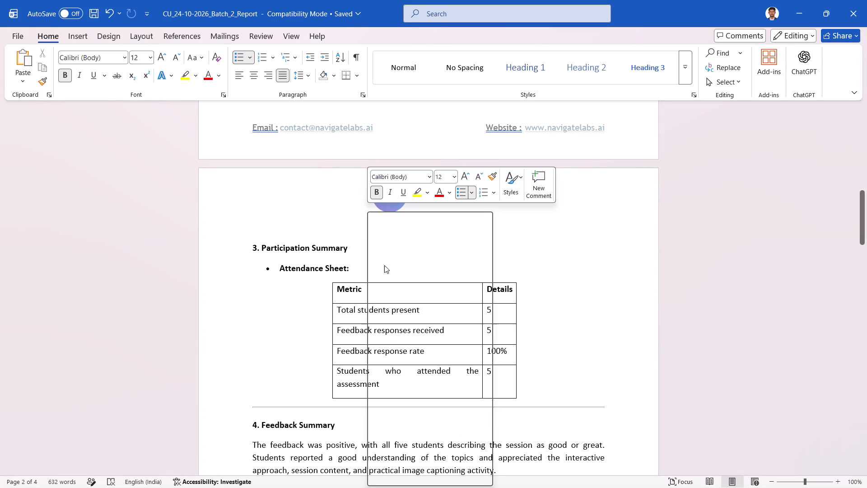
pyautogui.click(406, 454)
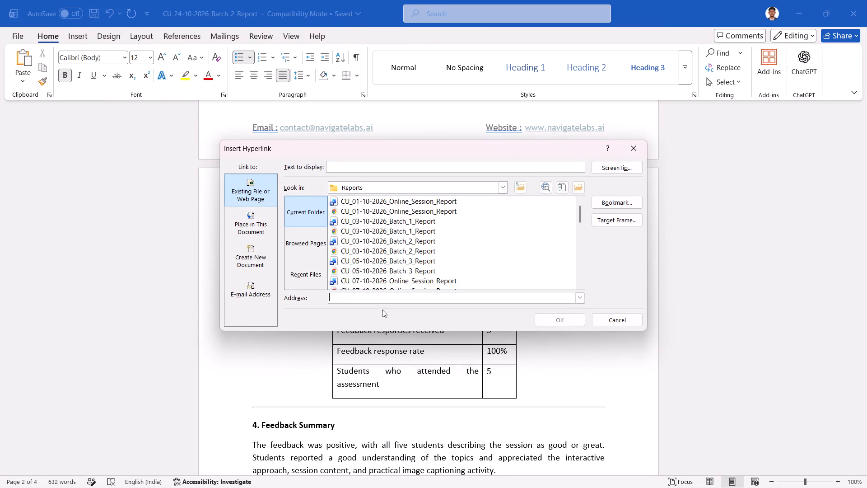
pyautogui.hotkey('ctrl', 'v')
pyautogui.click(444, 164)
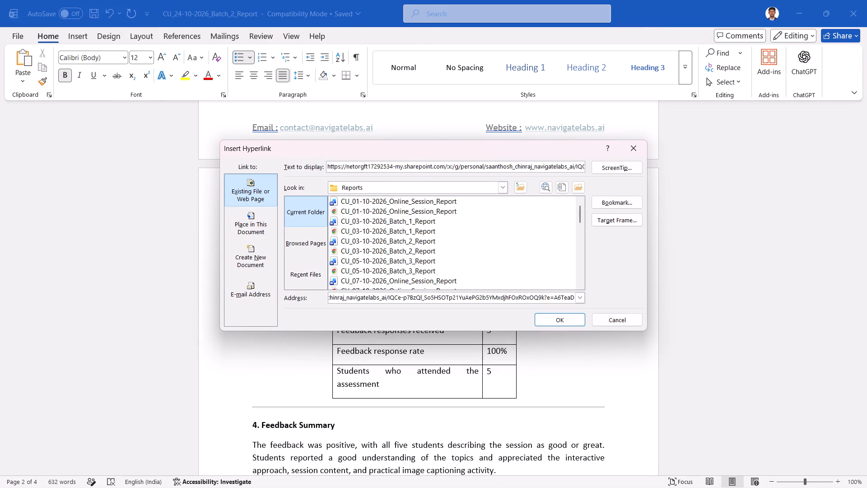
pyautogui.hotkey('ctrl', 'a')
pyautogui.hotkey('shift', 'b')
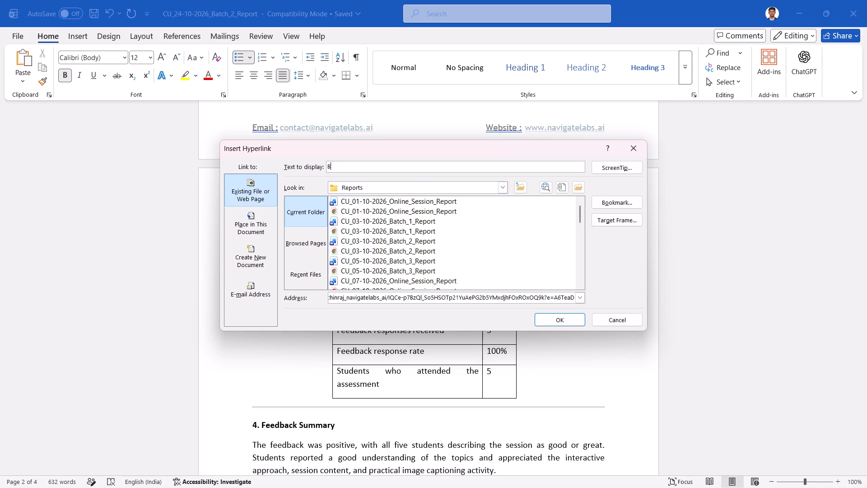
pyautogui.write('ta')
pyautogui.press('BackSpace')
pyautogui.press('a')
pyautogui.press('BackSpace')
pyautogui.press('BackSpace')
pyautogui.write('atch 2 Attendance Sheet')
pyautogui.press('Return')
pyautogui.hotkey('ctrl', 's')
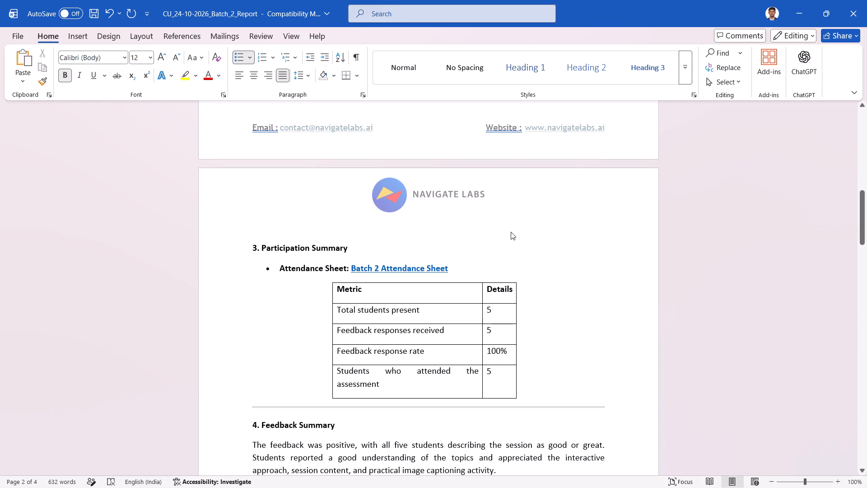
# Left-align the Metric column entries below the header in the Participation Summary table and save.
pyautogui.scroll(-1, 511, 232)
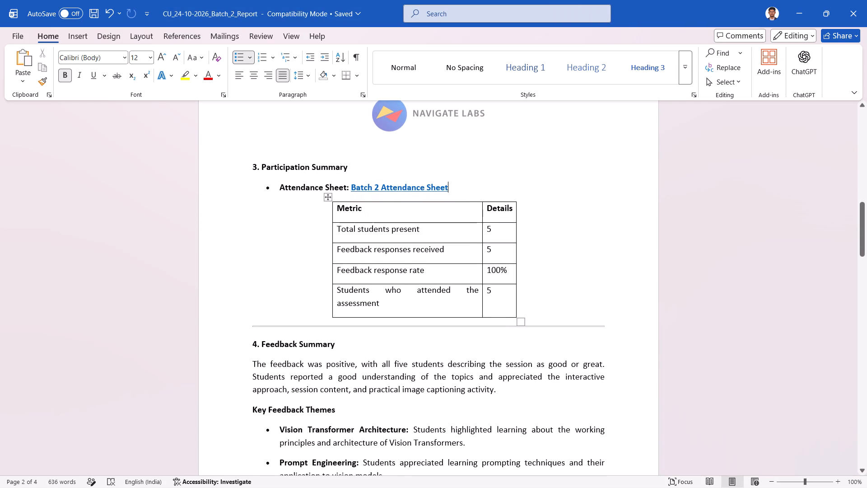
pyautogui.moveTo(337, 229); pyautogui.dragTo(460, 296)
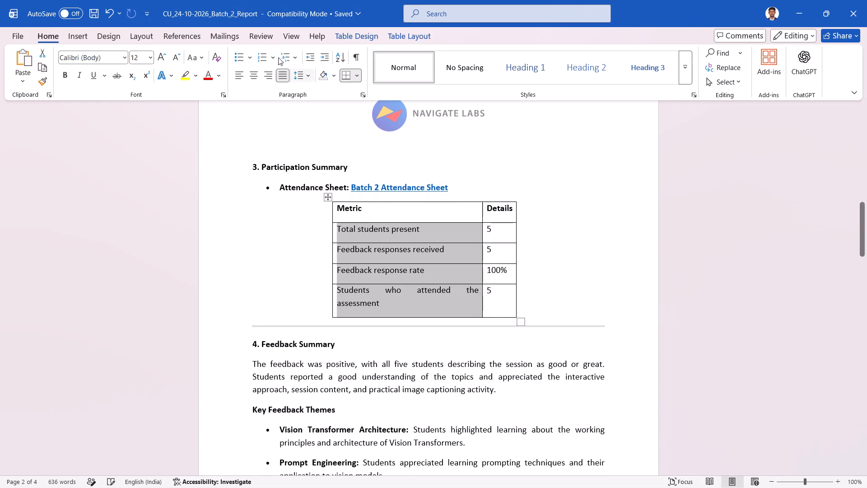
pyautogui.click(239, 82)
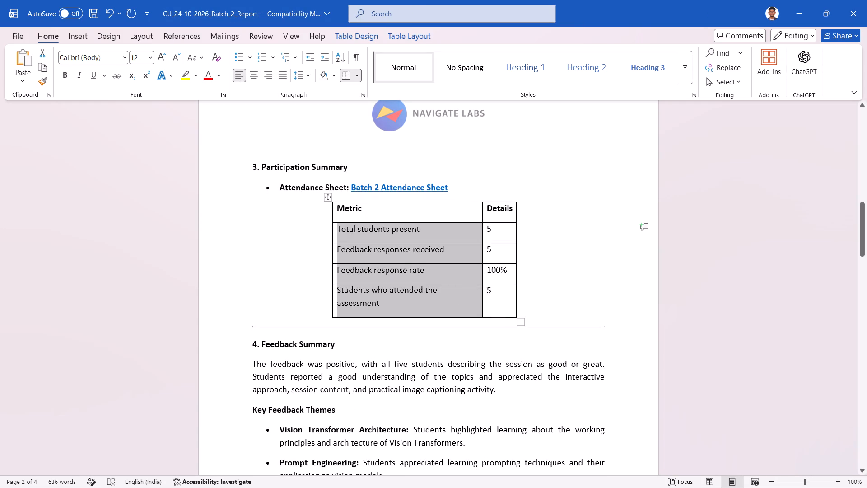
pyautogui.click(393, 159)
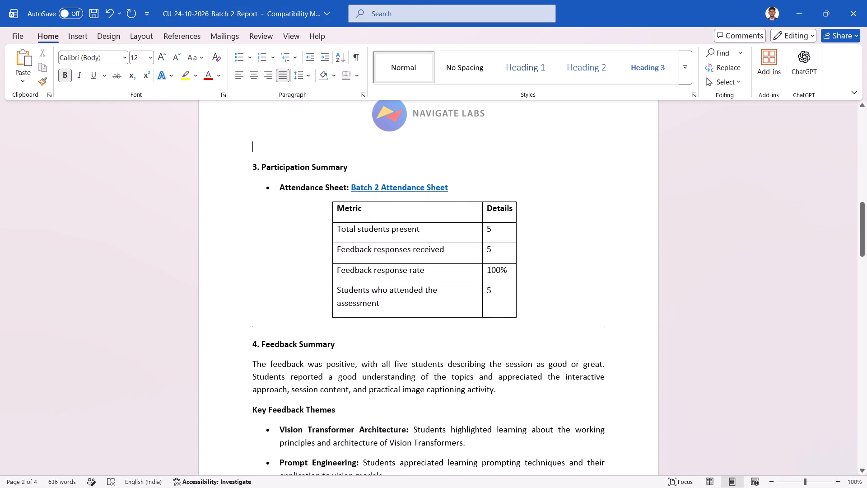
pyautogui.hotkey('ctrl', 's')
# Delete the "Key Feedback Themes" heading and its five bullets from the Feedback Summary section and save.
pyautogui.scroll(-1, 360, 388)
pyautogui.scroll(-1, 339, 345)
pyautogui.moveTo(252, 246); pyautogui.dragTo(434, 413)
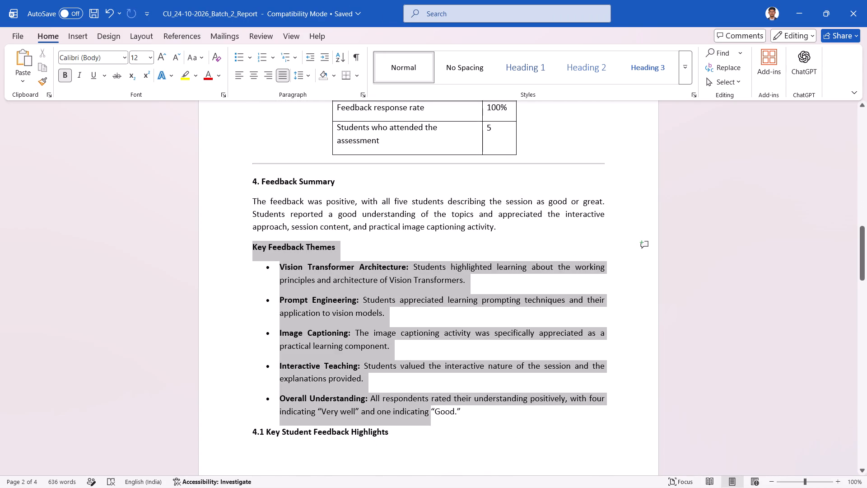
pyautogui.moveTo(434, 413); pyautogui.dragTo(461, 411)
pyautogui.press('BackSpace')
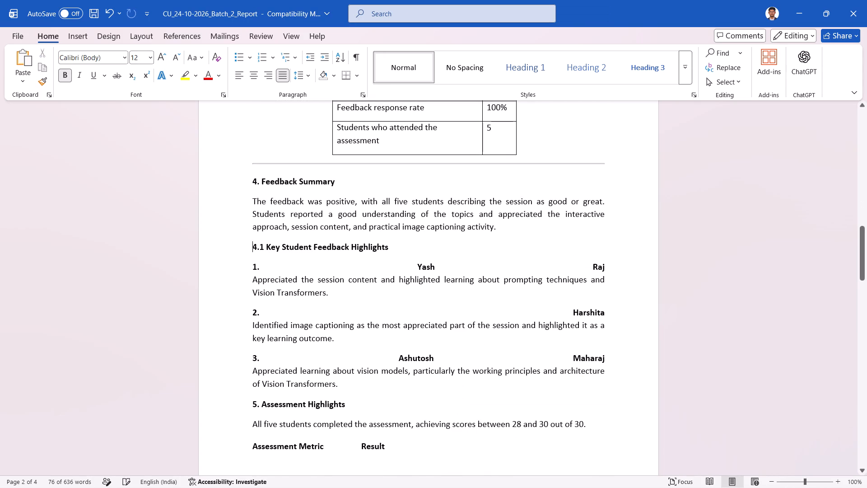
pyautogui.hotkey('ctrl', 's')
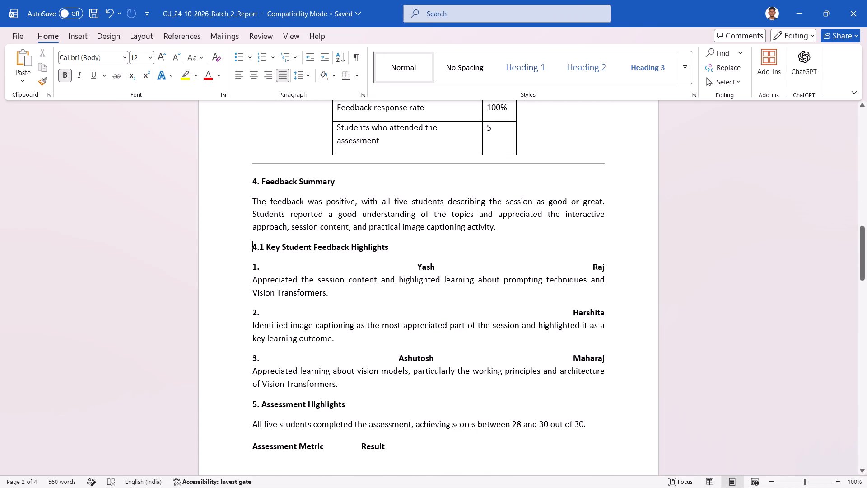
# Join each of the three student names under 4.1 to its feedback text with a colon and space, removing the line breaks, and save.
pyautogui.click(252, 276)
pyautogui.press('BackSpace')
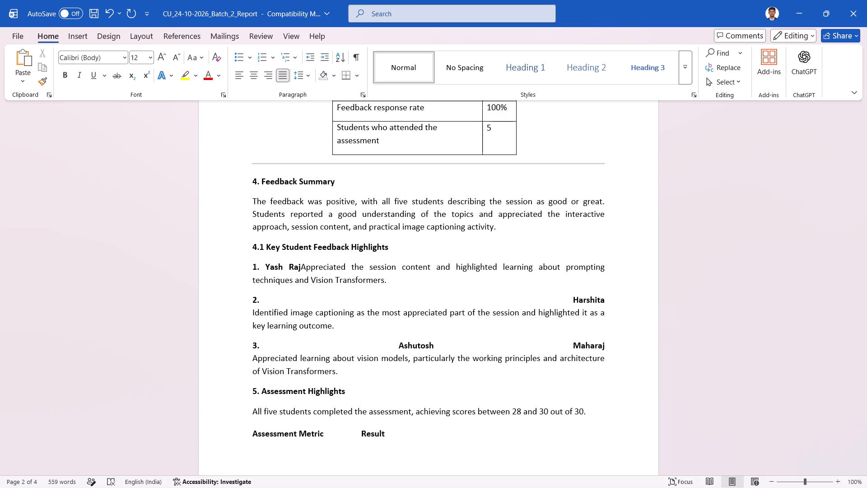
pyautogui.write(':')
pyautogui.press('space')
pyautogui.click(252, 311)
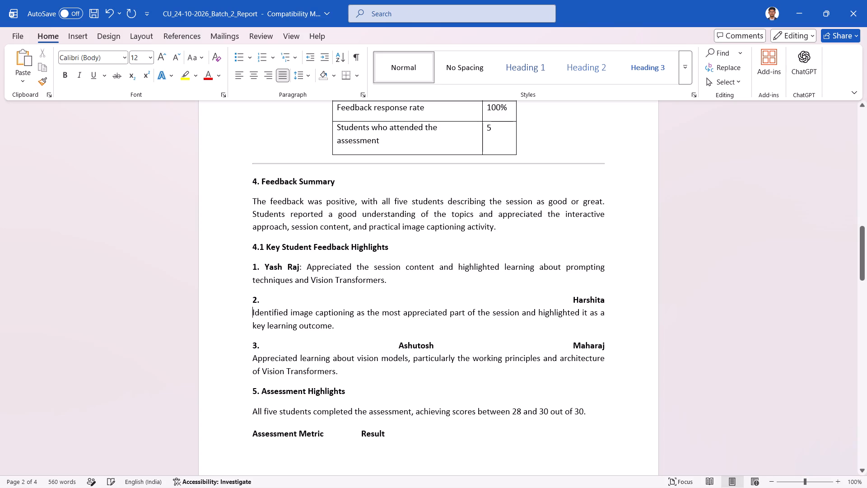
pyautogui.press('BackSpace')
pyautogui.write(':')
pyautogui.press('space')
pyautogui.hotkey('ctrl', 's')
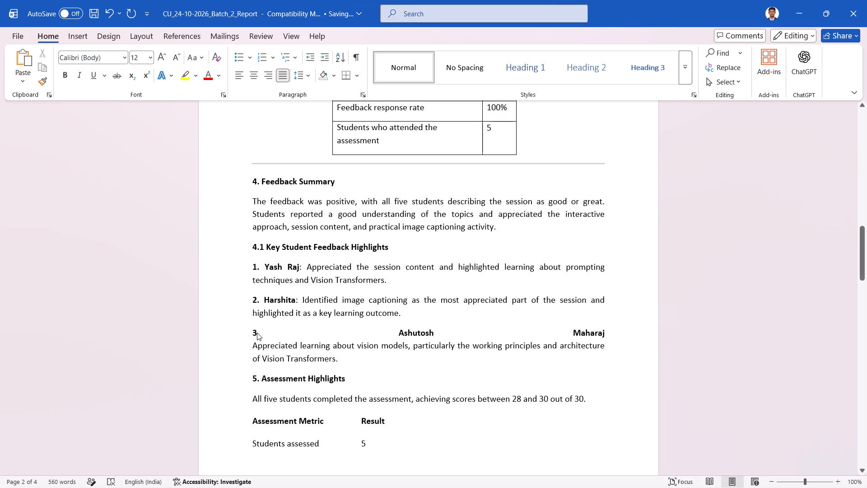
pyautogui.click(252, 347)
pyautogui.press('BackSpace')
pyautogui.write(':')
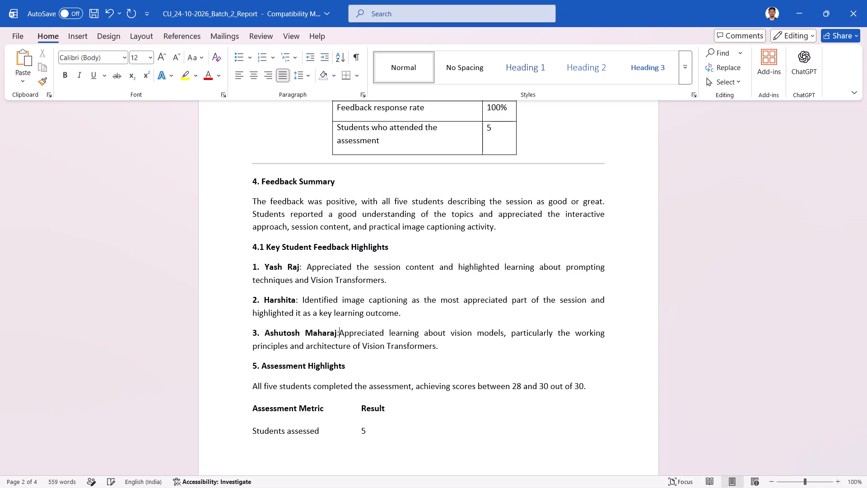
pyautogui.press('space')
pyautogui.hotkey('ctrl', 's')
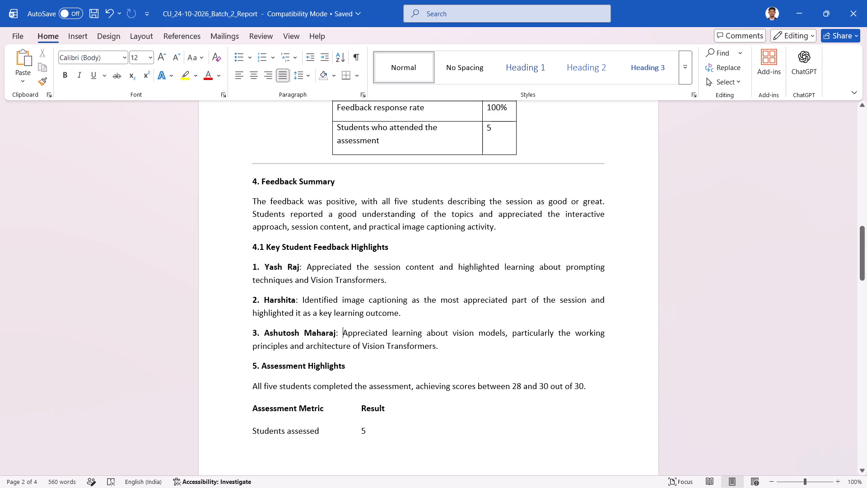
# Add a blank line after the third student feedback highlight, before "5. Assessment Highlights".
pyautogui.scroll(-1, 414, 316)
pyautogui.click(467, 257)
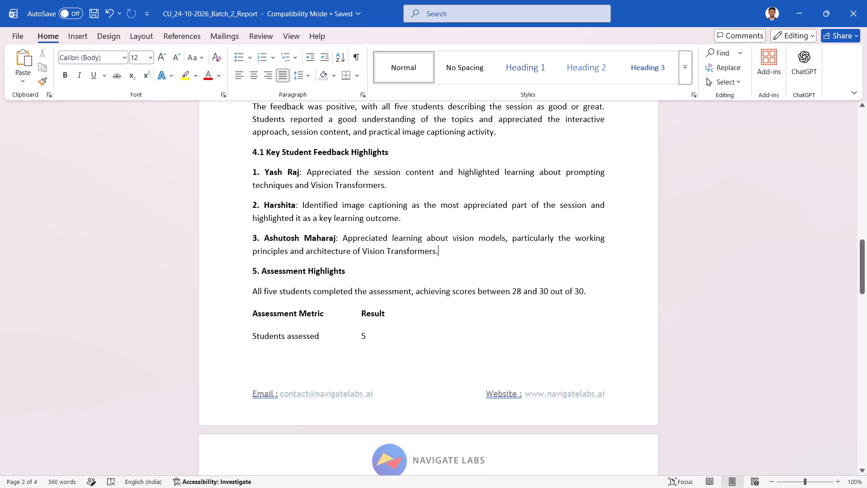
pyautogui.press('Return')
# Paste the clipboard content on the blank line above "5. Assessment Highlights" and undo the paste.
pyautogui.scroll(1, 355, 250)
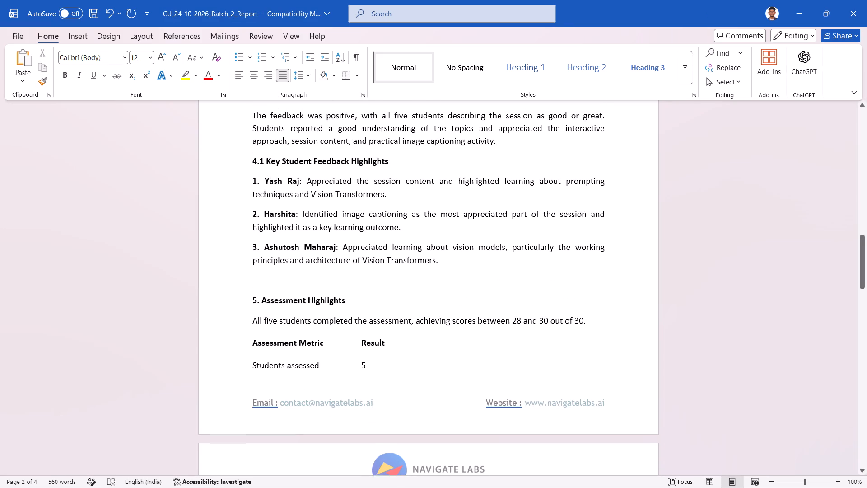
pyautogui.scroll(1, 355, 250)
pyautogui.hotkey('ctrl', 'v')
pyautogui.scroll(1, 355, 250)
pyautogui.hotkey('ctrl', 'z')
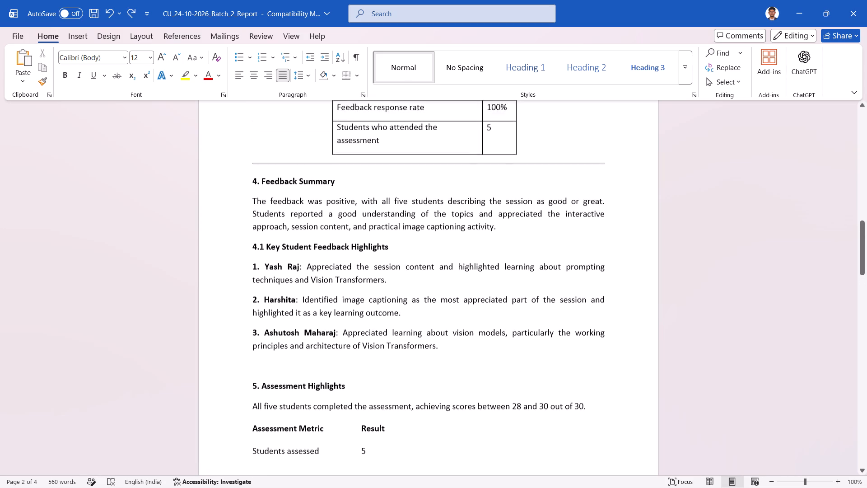
# Copy the divider line above "4. Feedback Summary" onto the blank line above "5. Assessment Highlights" and save.
pyautogui.scroll(1, 355, 250)
pyautogui.click(359, 238)
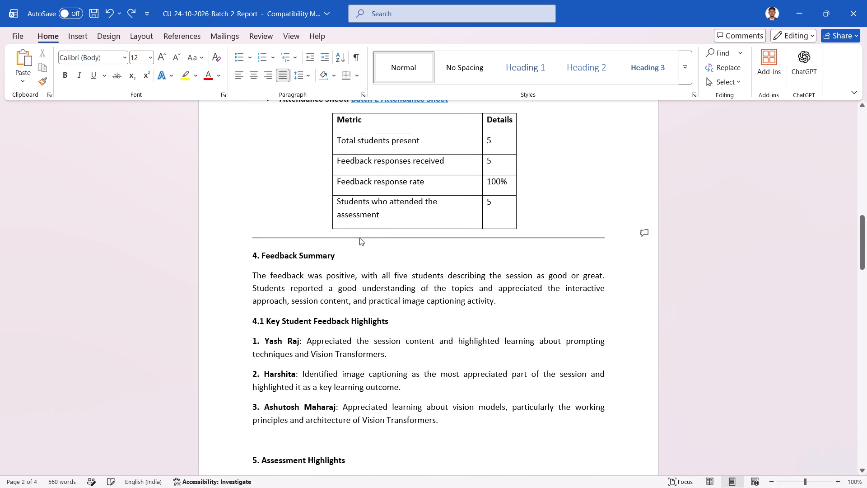
pyautogui.hotkey('ctrl', 'c')
pyautogui.scroll(-2, 359, 238)
pyautogui.click(322, 239)
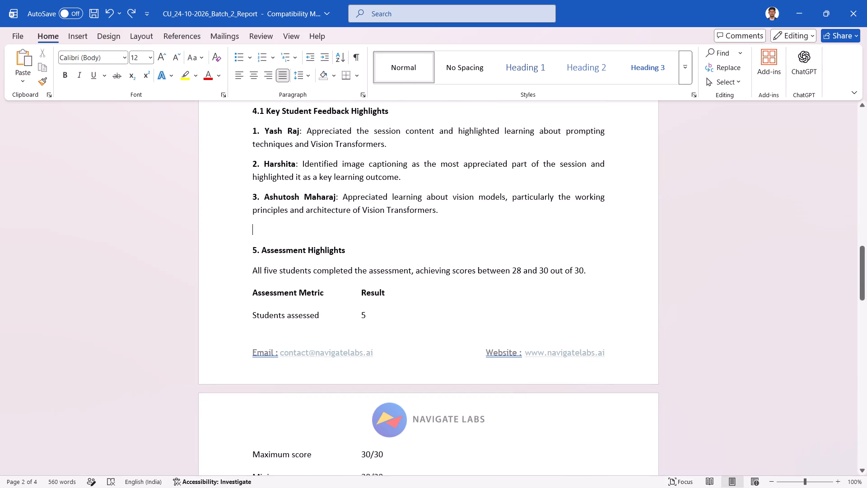
pyautogui.hotkey('ctrl', 'v')
pyautogui.hotkey('ctrl', 's')
# Insert five blank lines before "5. Assessment Highlights" to push the section onto the next page, and save.
pyautogui.click(251, 249)
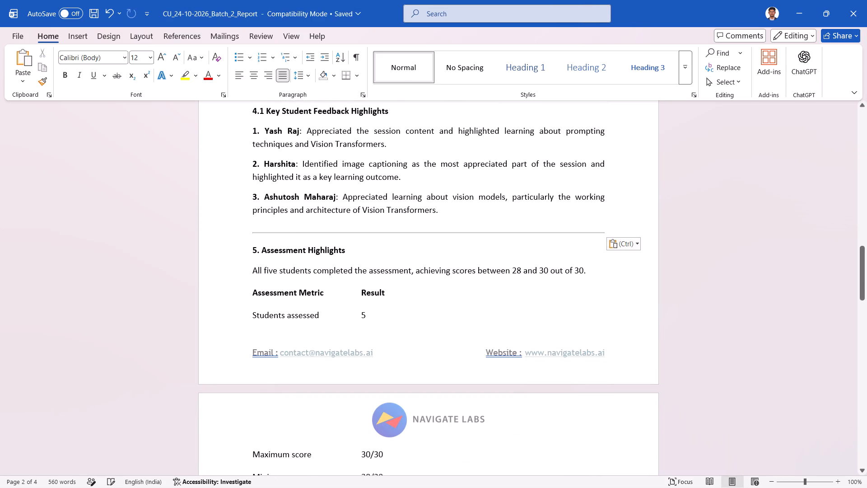
pyautogui.press('Return')
pyautogui.press('Return')
pyautogui.press('Return')
pyautogui.press('Return')
pyautogui.press('Return')
pyautogui.hotkey('ctrl', 's')
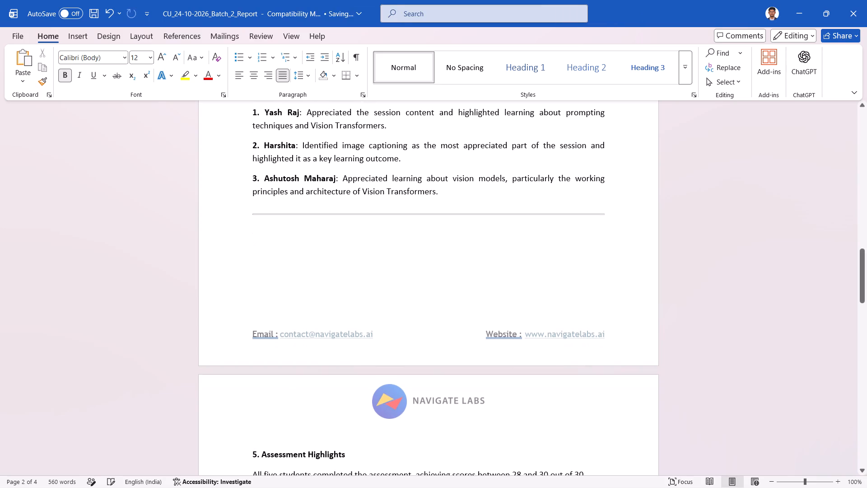
# Apply the bordered Table Grid style to the assessment metric table under "5. Assessment Highlights".
pyautogui.scroll(-2, 418, 268)
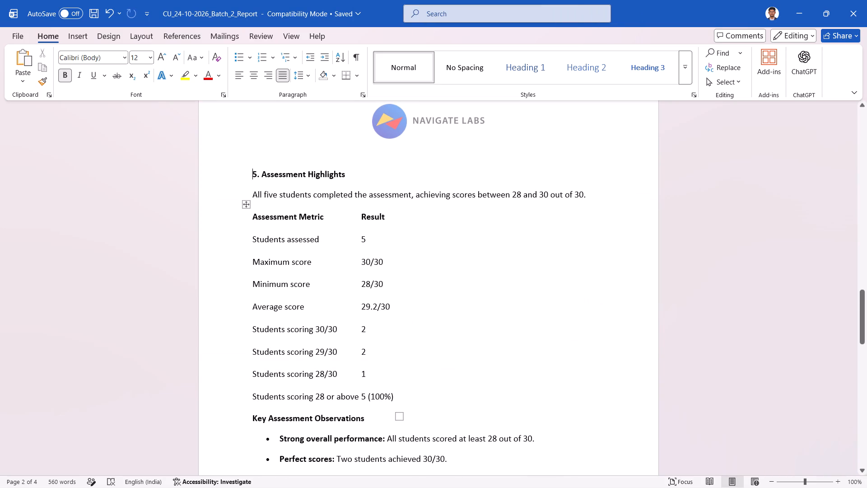
pyautogui.click(246, 203)
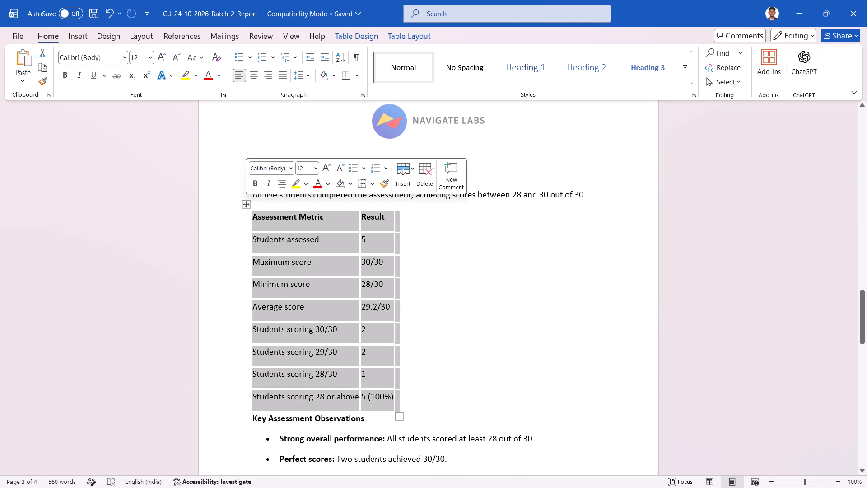
pyautogui.click(347, 39)
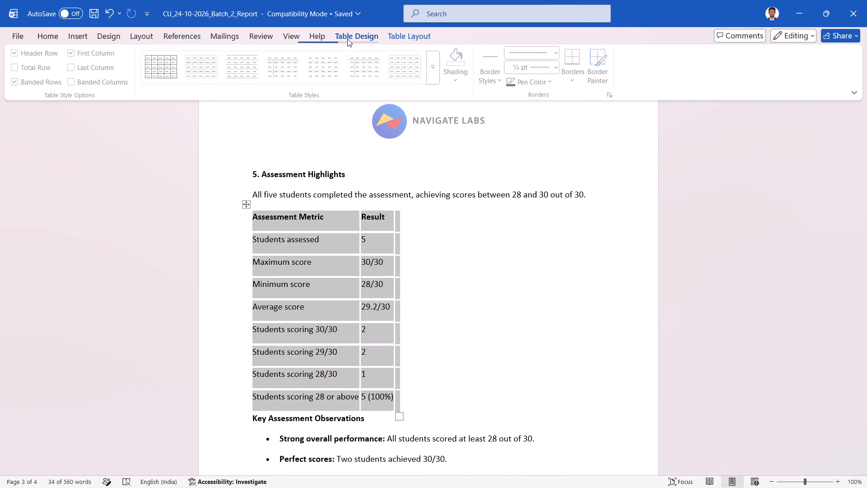
pyautogui.click(157, 70)
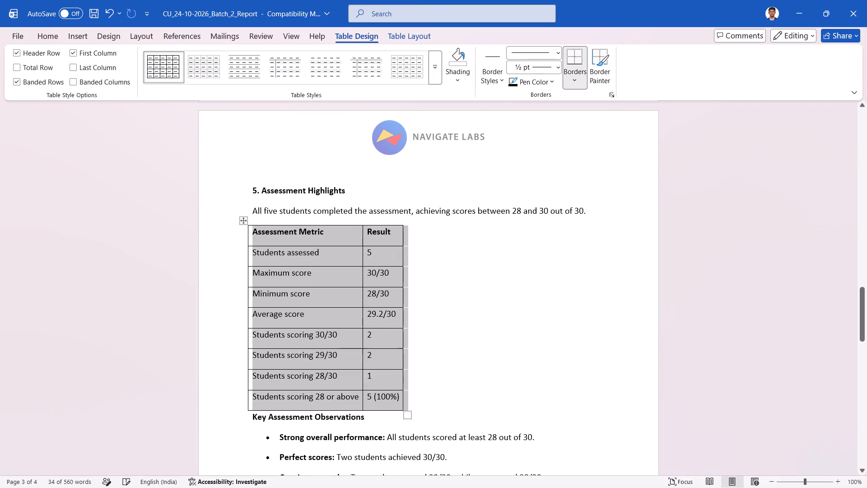
pyautogui.click(397, 207)
pyautogui.tripleClick(397, 207)
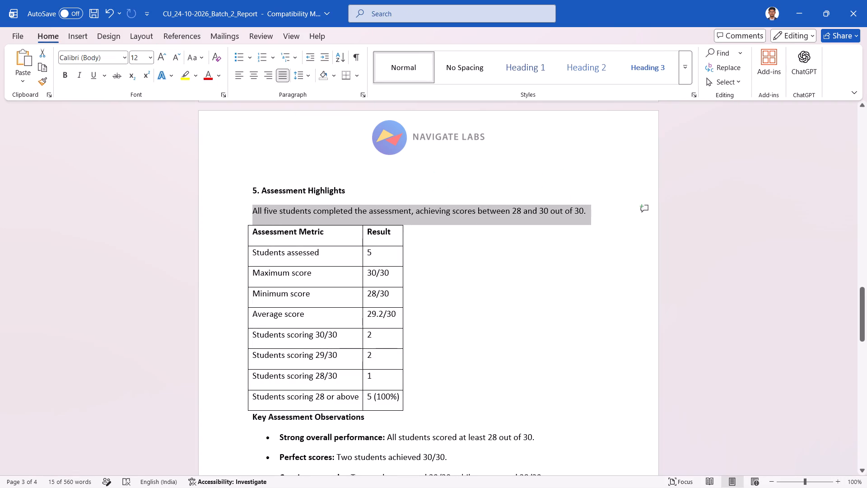
# Delete the entire "Maximum score" row from the assessment metric table.
pyautogui.click(341, 257)
pyautogui.tripleClick(324, 279)
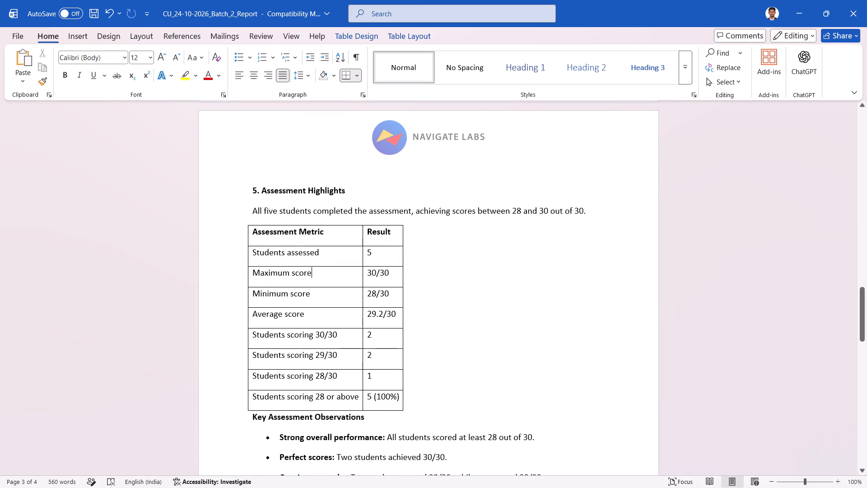
pyautogui.click(341, 281)
pyautogui.moveTo(329, 273); pyautogui.dragTo(382, 274)
pyautogui.rightClick(382, 274)
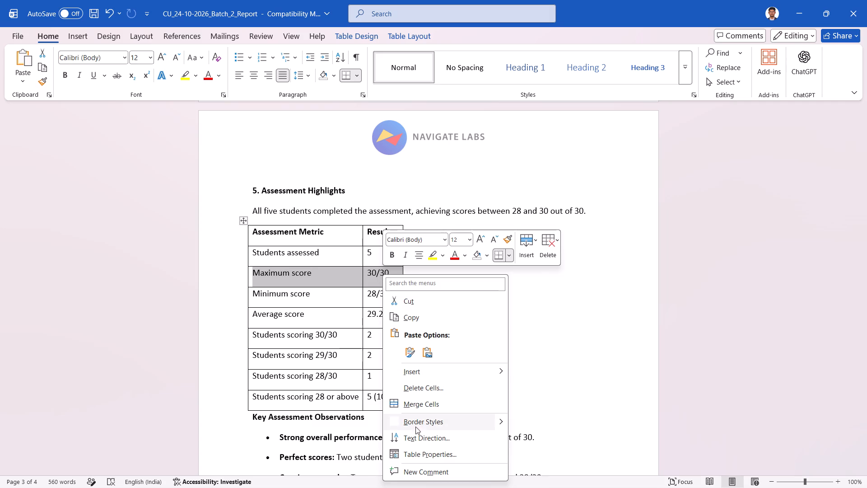
pyautogui.click(429, 392)
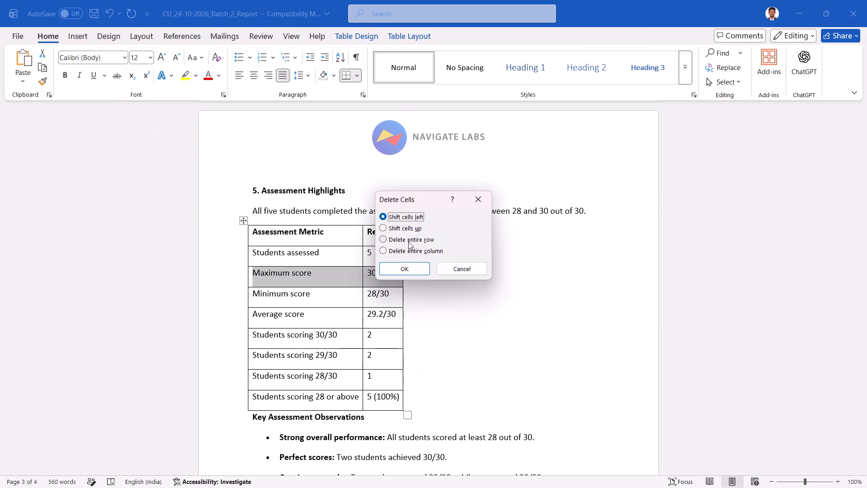
pyautogui.click(408, 242)
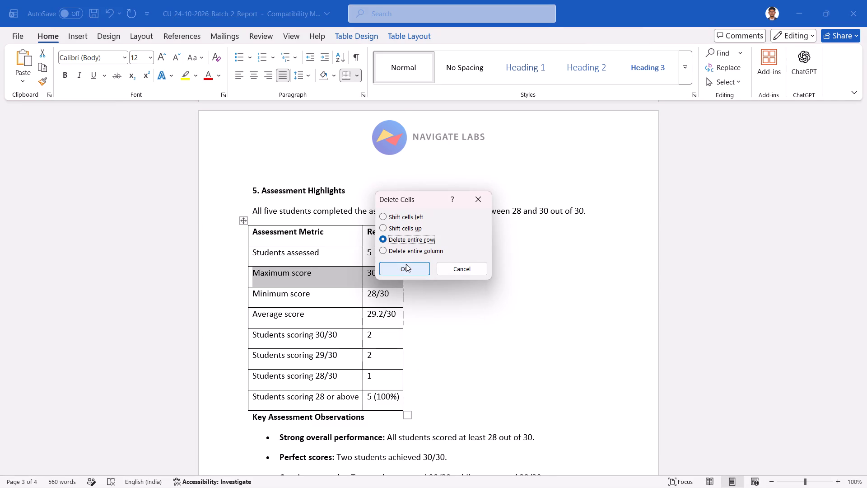
pyautogui.click(406, 264)
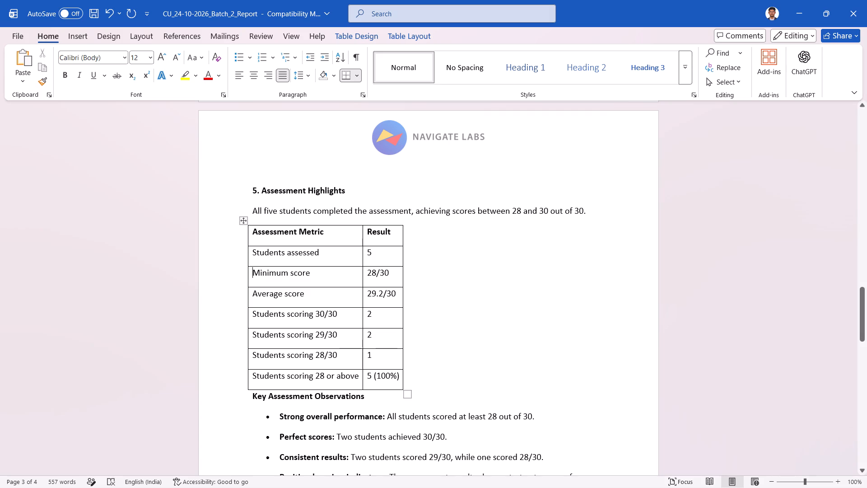
# Delete the entire "Students scoring 28 or above" row from the assessment metric table.
pyautogui.click(325, 371)
pyautogui.moveTo(308, 379); pyautogui.dragTo(378, 375)
pyautogui.rightClick(378, 375)
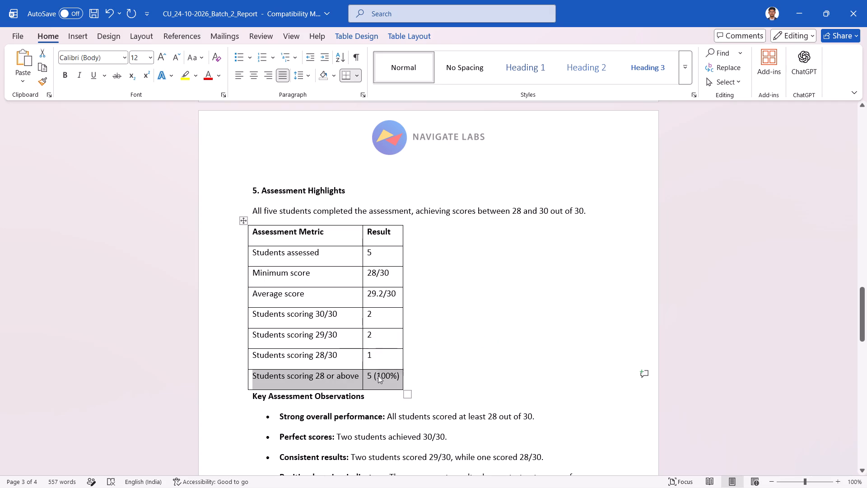
pyautogui.click(431, 283)
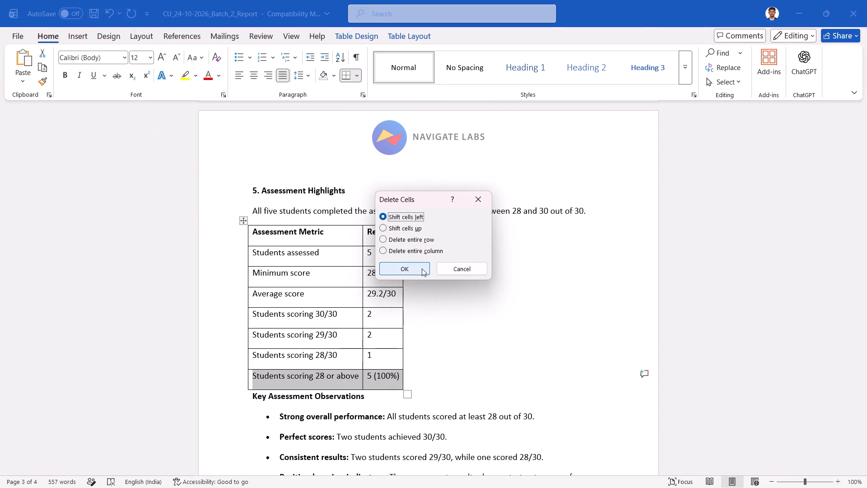
pyautogui.click(427, 235)
pyautogui.click(407, 265)
# Move the assessment metric table horizontally to roughly the centre of the page.
pyautogui.moveTo(244, 221); pyautogui.dragTo(287, 223)
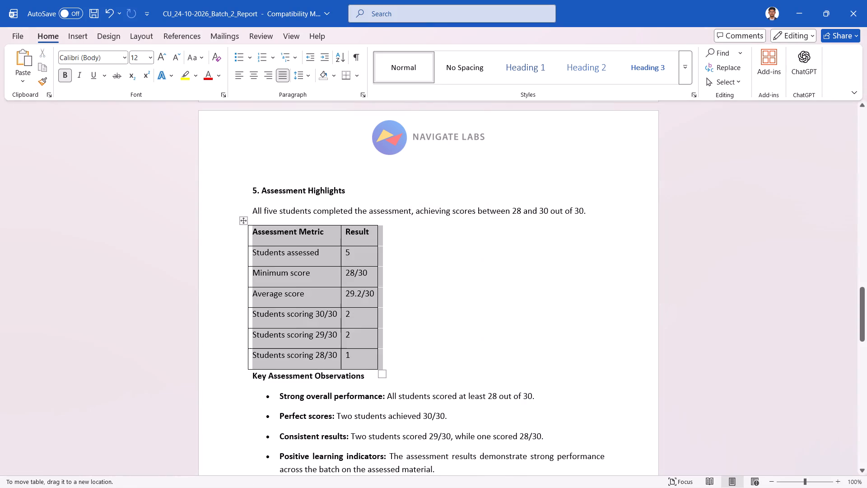
pyautogui.moveTo(287, 223); pyautogui.dragTo(342, 220)
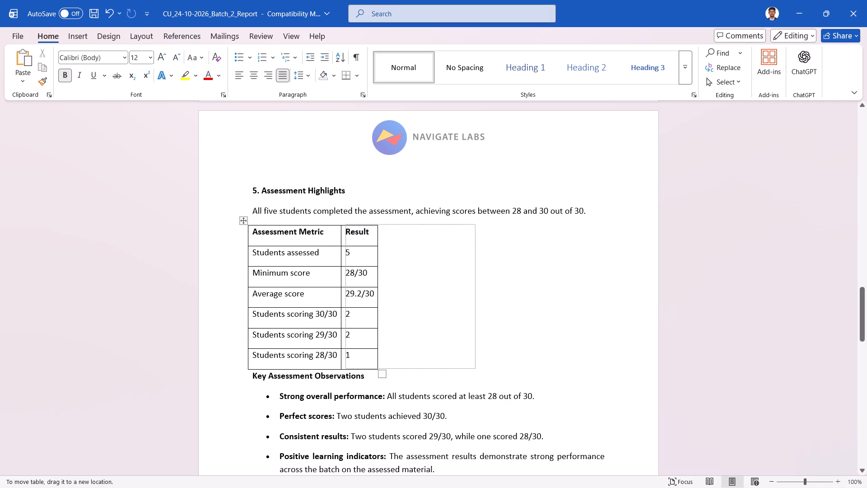
pyautogui.moveTo(342, 220); pyautogui.dragTo(342, 221)
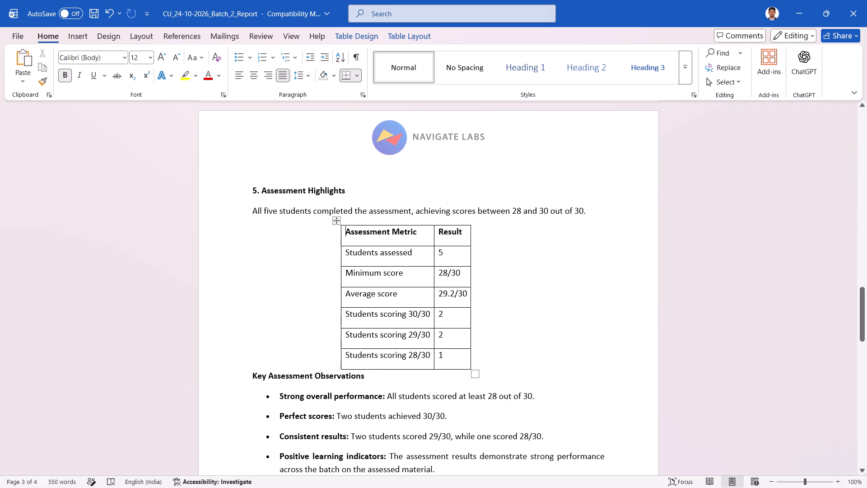
pyautogui.click(507, 353)
# Delete the "Key Assessment Observations" heading and its four bullets below the assessment table.
pyautogui.scroll(-2, 269, 369)
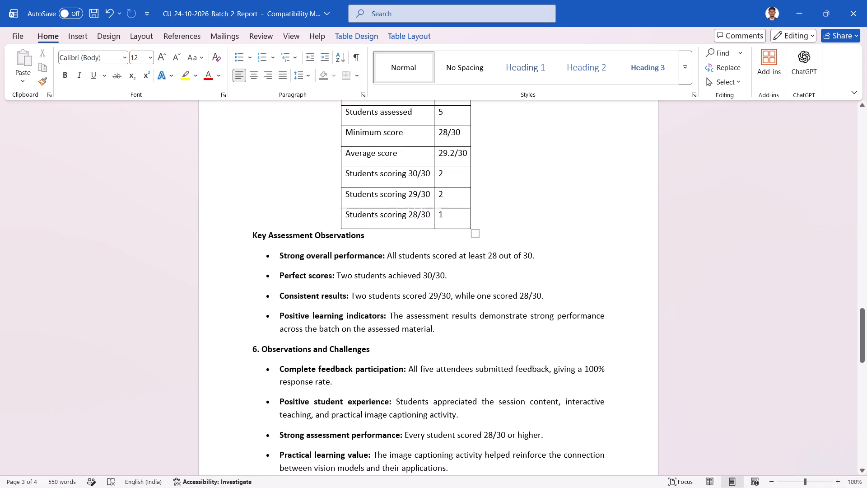
pyautogui.moveTo(452, 329); pyautogui.dragTo(240, 228)
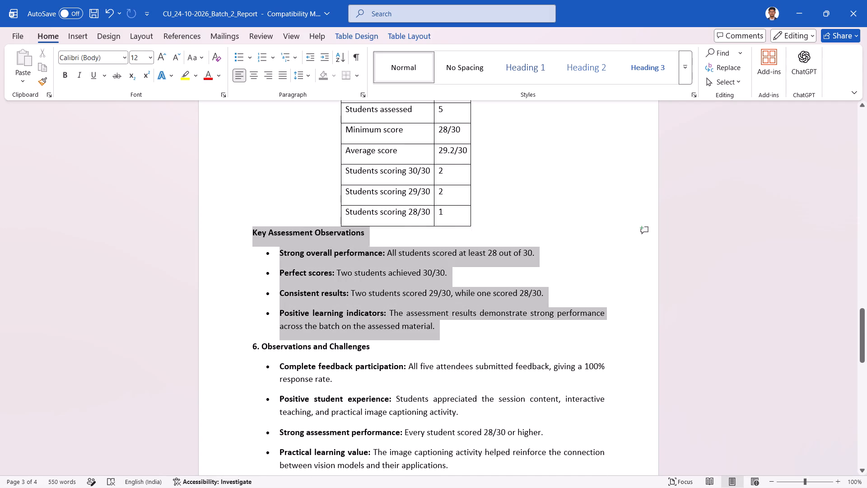
pyautogui.moveTo(240, 228); pyautogui.dragTo(239, 226)
pyautogui.press('BackSpace')
# Add a blank line above "6. Observations and Challenges", paste the divider line on it, and save.
pyautogui.press('Return')
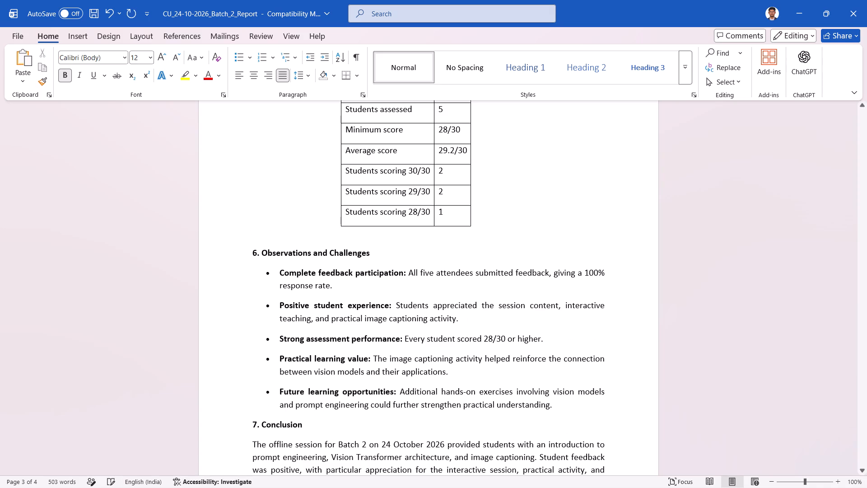
pyautogui.click(328, 235)
pyautogui.hotkey('ctrl', 'v')
pyautogui.hotkey('ctrl', 's')
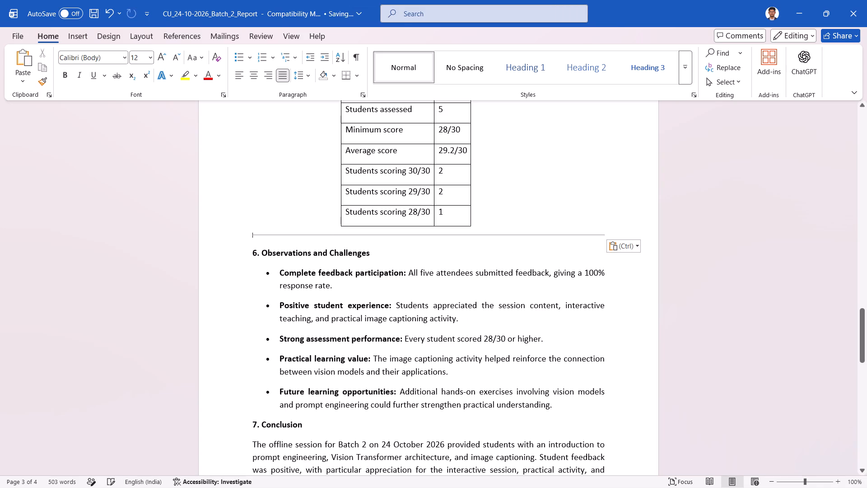
# Review the report's layout and page breaks from the Feedback Summary section through the Conclusion.
pyautogui.scroll(-1, 370, 291)
pyautogui.hscroll(1, 307, 291)
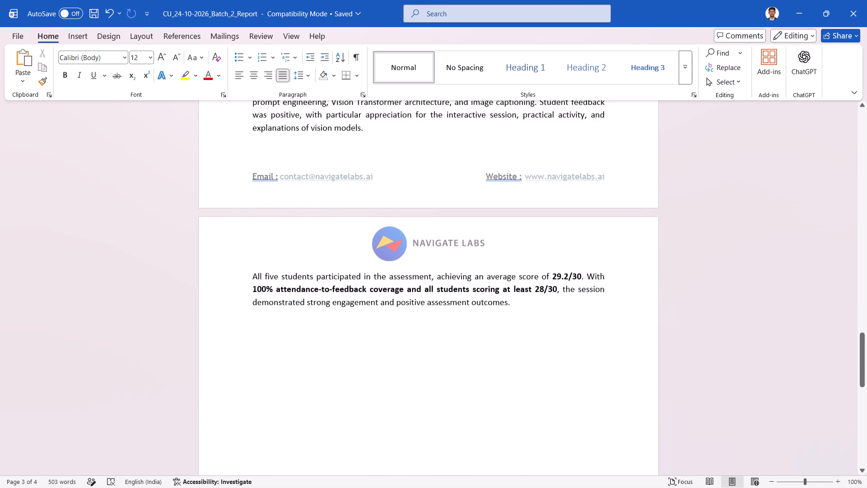
pyautogui.hscroll(1, 307, 291)
pyautogui.scroll(3, 307, 291)
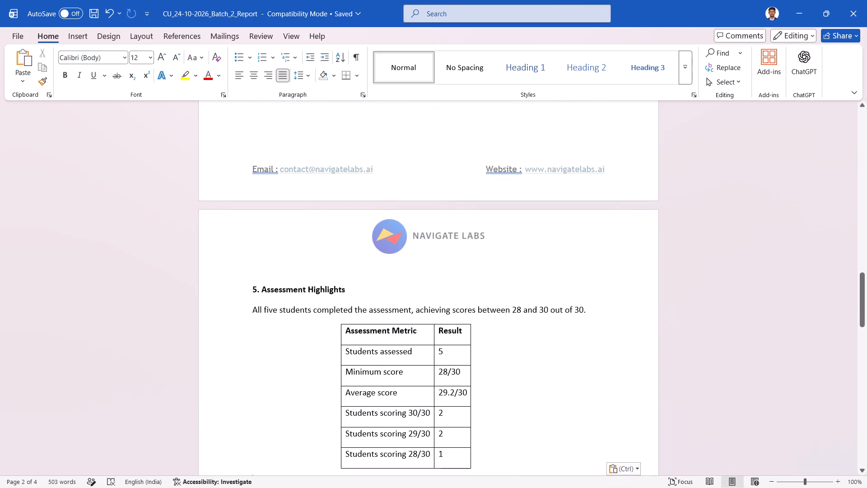
pyautogui.scroll(-3, 299, 267)
pyautogui.scroll(1, 336, 290)
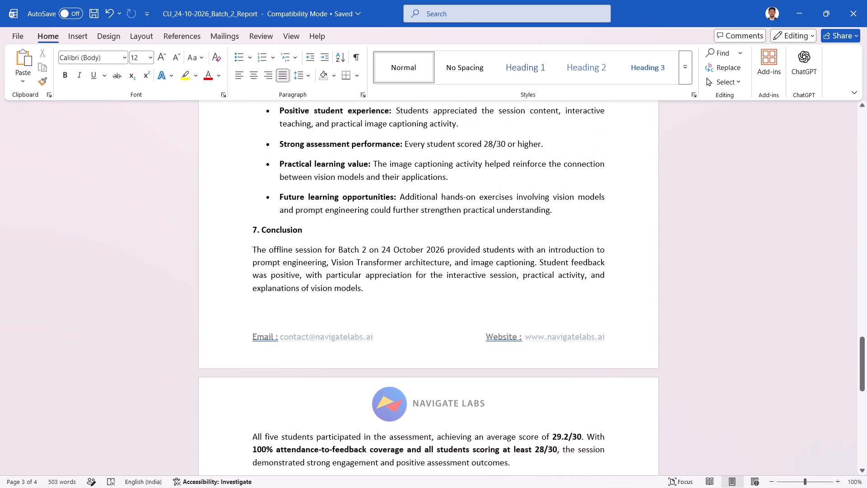
pyautogui.scroll(2, 336, 290)
pyautogui.scroll(3, 401, 259)
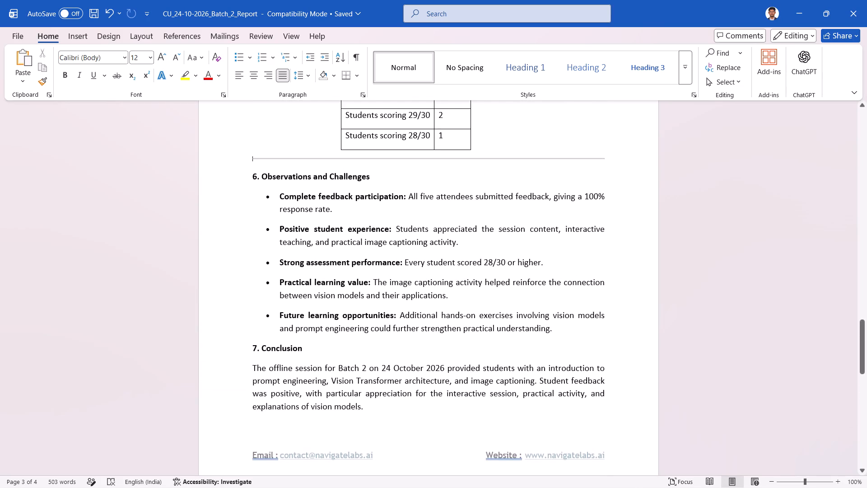
pyautogui.scroll(6, 401, 259)
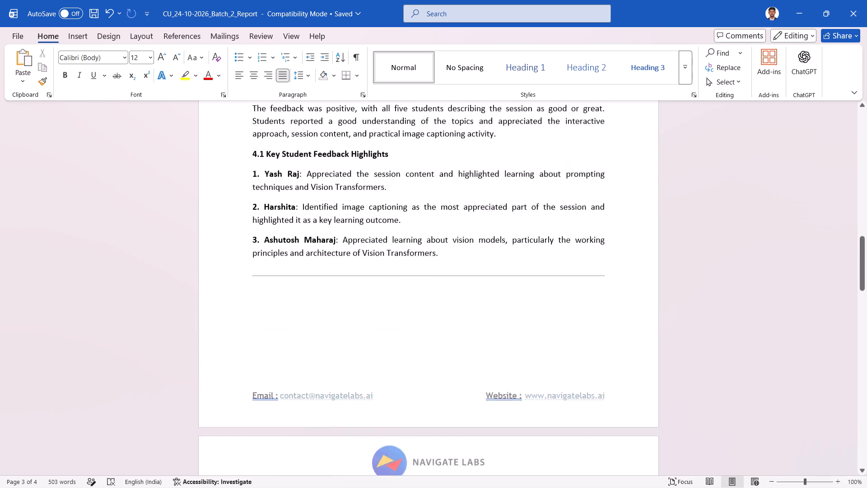
# Delete the introductory sentence and its empty line between "5. Assessment Highlights" and the table, and save.
pyautogui.scroll(-2, 401, 259)
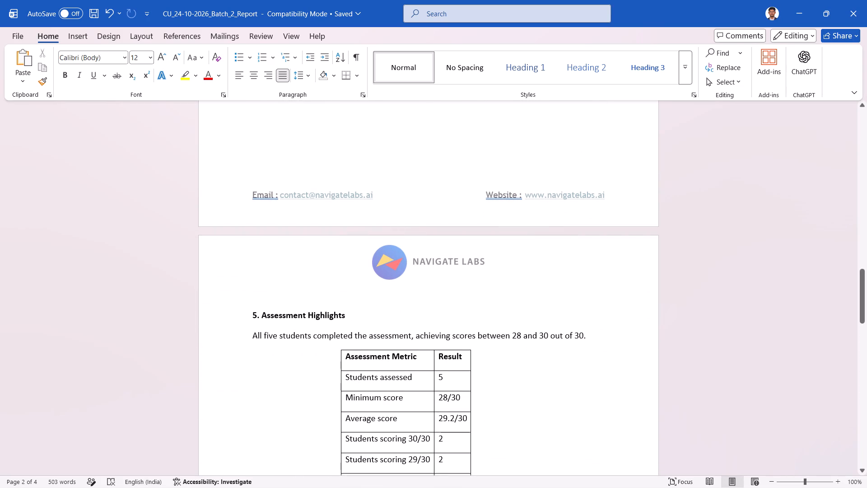
pyautogui.tripleClick(377, 338)
pyautogui.press('BackSpace')
pyautogui.press('BackSpace')
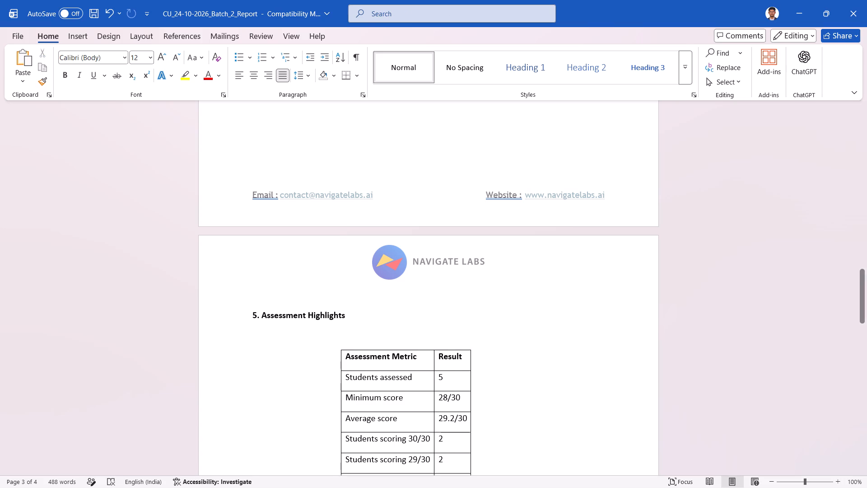
pyautogui.hotkey('ctrl', 's')
# Add a blank unbulleted line after the "Future learning opportunities" bullet, paste the divider line above "7. Conclusion", and save.
pyautogui.scroll(-1, 377, 338)
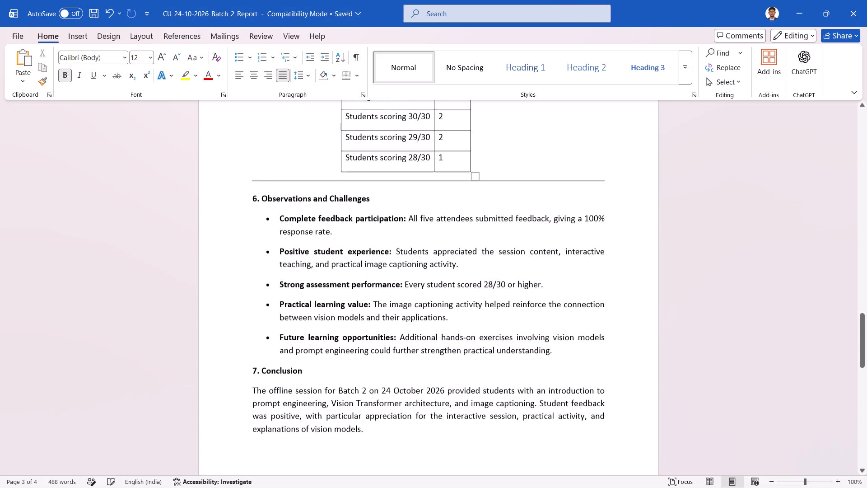
pyautogui.click(566, 352)
pyautogui.press('Return')
pyautogui.press('Return')
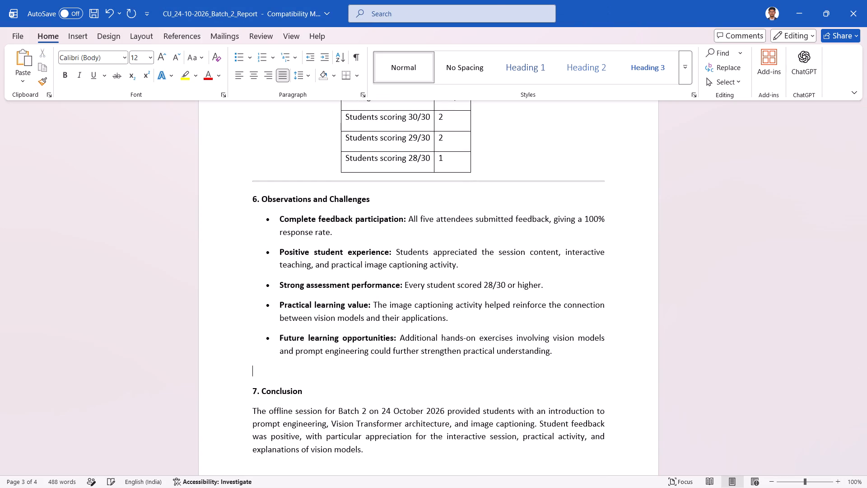
pyautogui.hotkey('ctrl', 'v')
pyautogui.hotkey('ctrl', 's')
pyautogui.scroll(-1, 566, 352)
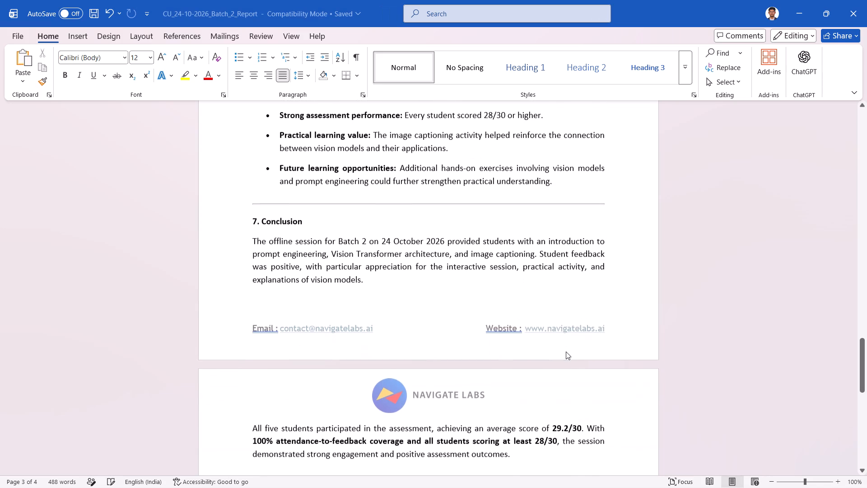
# Remove the blank line above the "5. Assessment Highlights" heading at the start of its page.
pyautogui.scroll(-1, 566, 352)
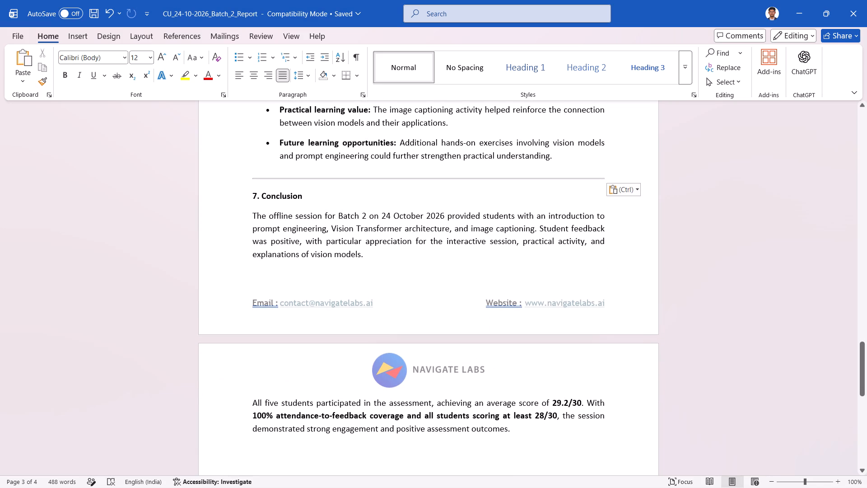
pyautogui.scroll(3, 293, 258)
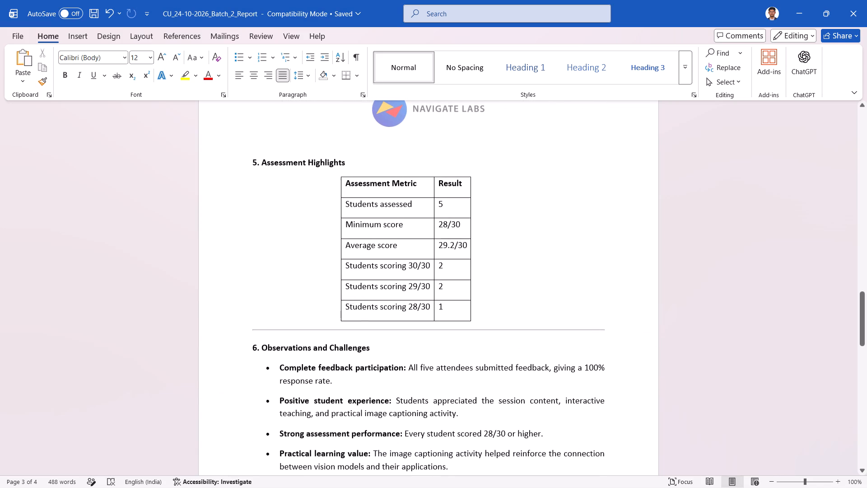
pyautogui.click(272, 140)
pyautogui.press('BackSpace')
# Join the "All five students participated" paragraph onto the end of the first Conclusion paragraph, separated by a space, and save.
pyautogui.scroll(-1, 364, 305)
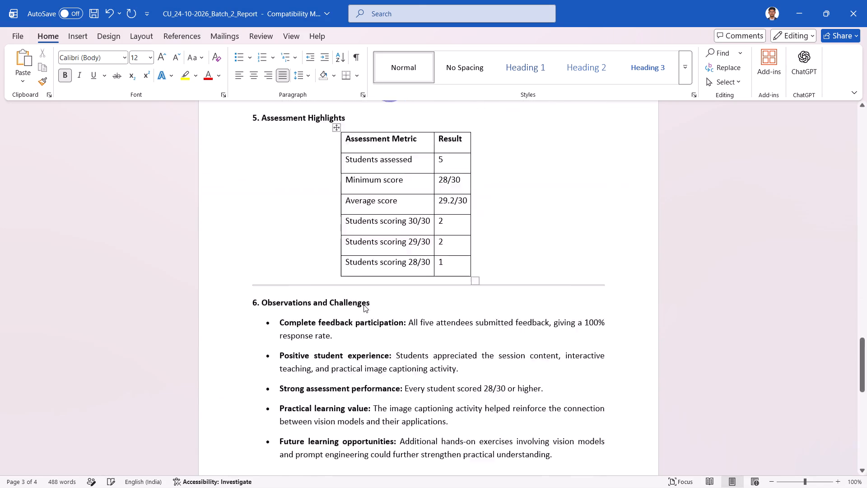
pyautogui.scroll(-4, 364, 305)
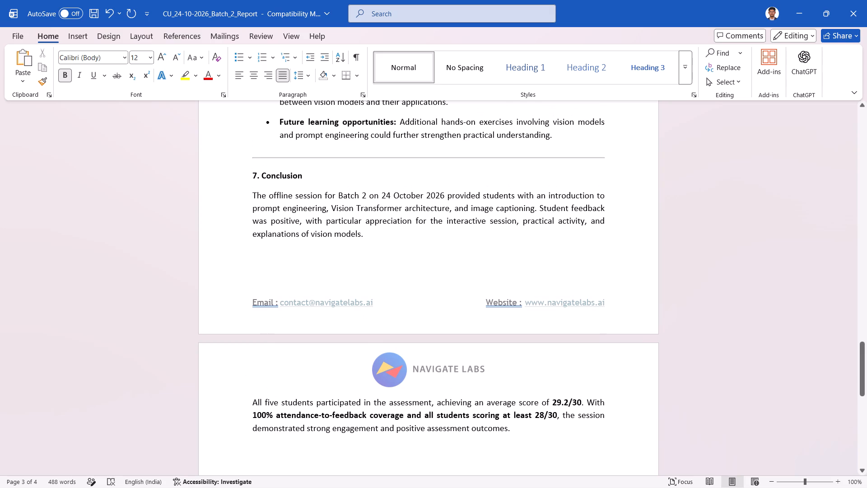
pyautogui.click(250, 404)
pyautogui.press('BackSpace')
pyautogui.press('space')
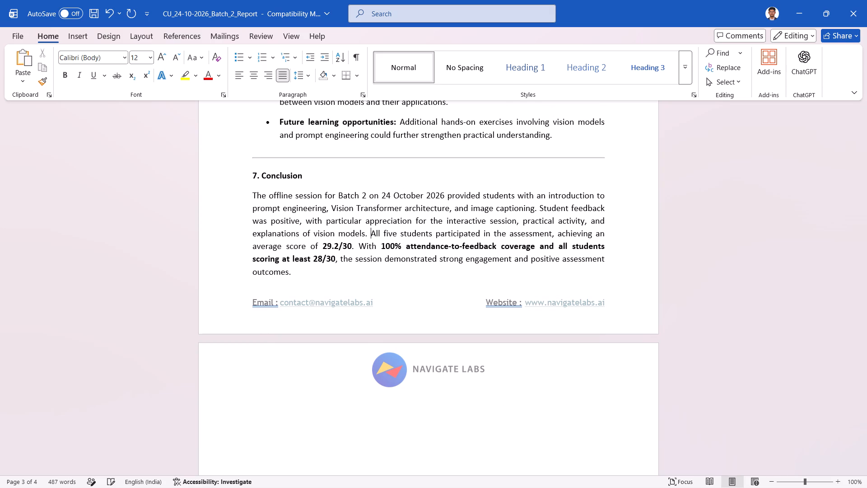
pyautogui.hotkey('ctrl', 's')
# Delete the leftover empty paragraph on the blank page after the Conclusion, and save the report.
pyautogui.scroll(6, 408, 337)
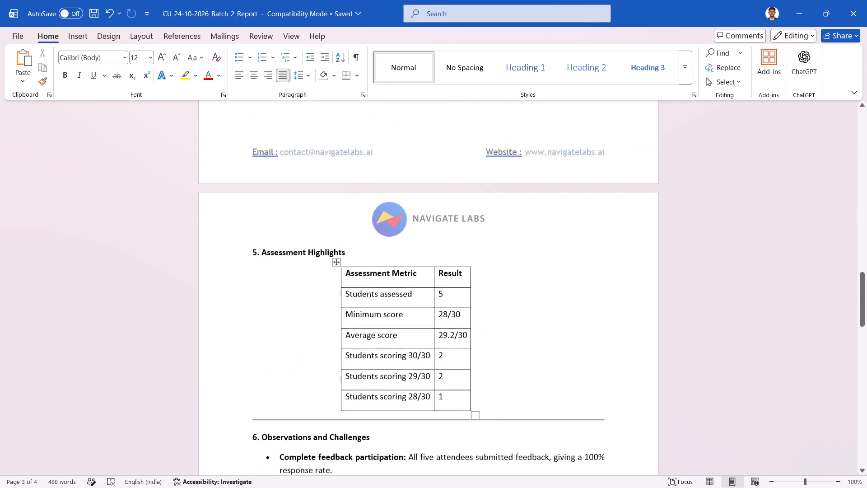
pyautogui.hscroll(1, 408, 337)
pyautogui.scroll(-1, 408, 337)
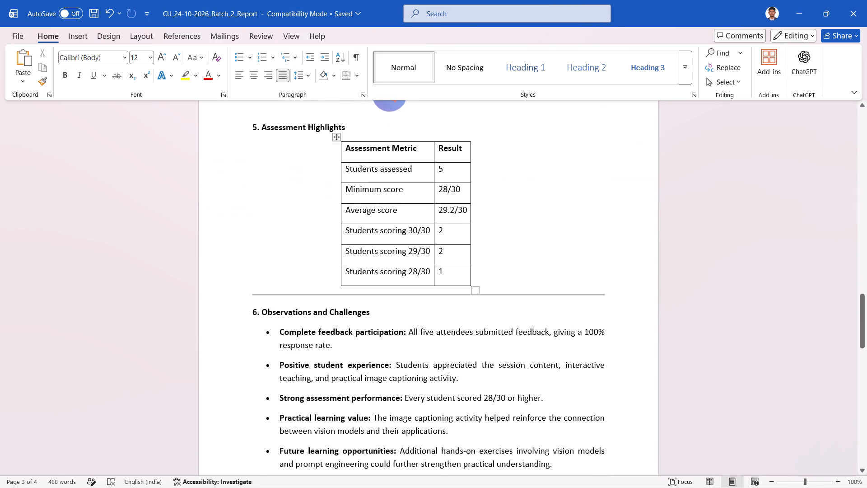
pyautogui.scroll(-2, 408, 337)
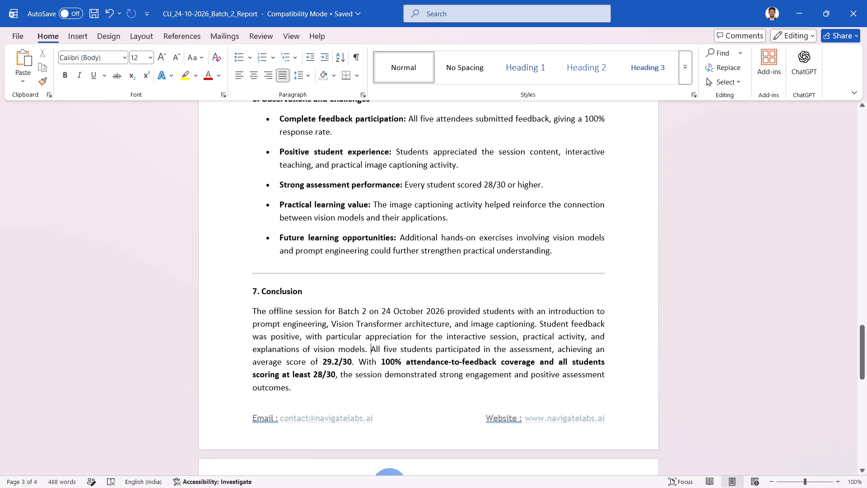
pyautogui.click(340, 391)
pyautogui.hotkey('ctrl', 's')
pyautogui.scroll(-2, 340, 391)
pyautogui.click(326, 356)
pyautogui.press('BackSpace')
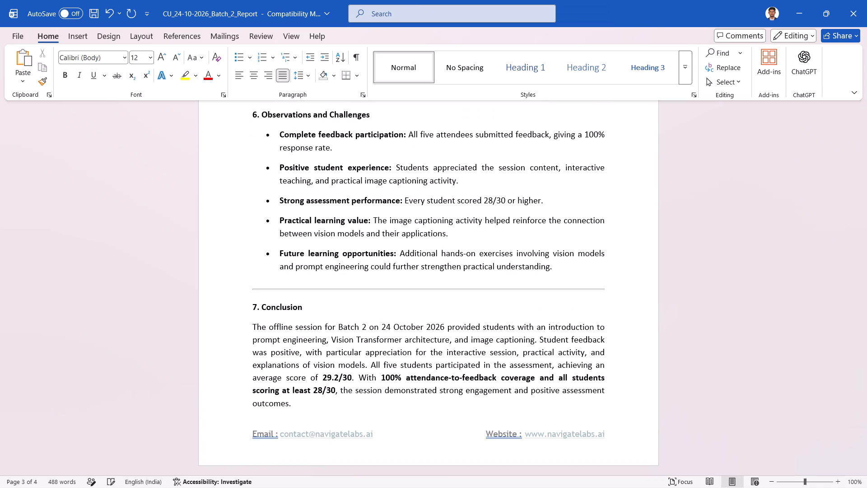
pyautogui.hotkey('ctrl', 's')
# Centre the whole Assessment Highlights table horizontally between the page margins.
pyautogui.scroll(1, 412, 326)
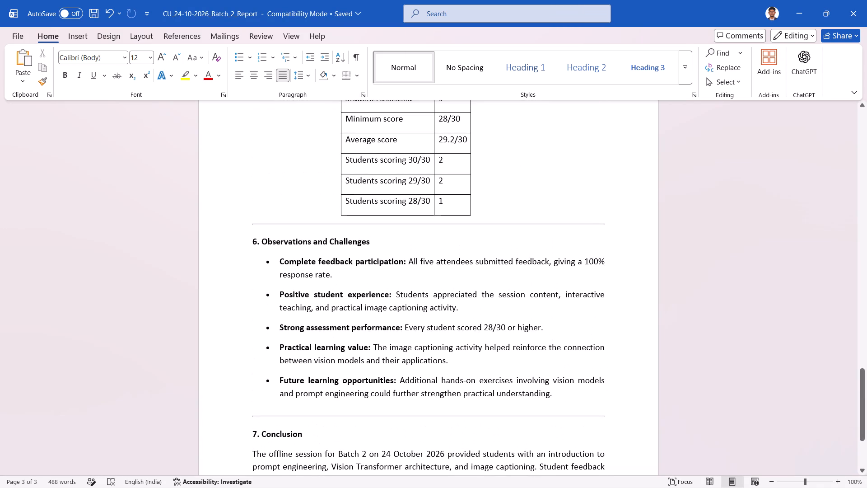
pyautogui.scroll(1, 412, 326)
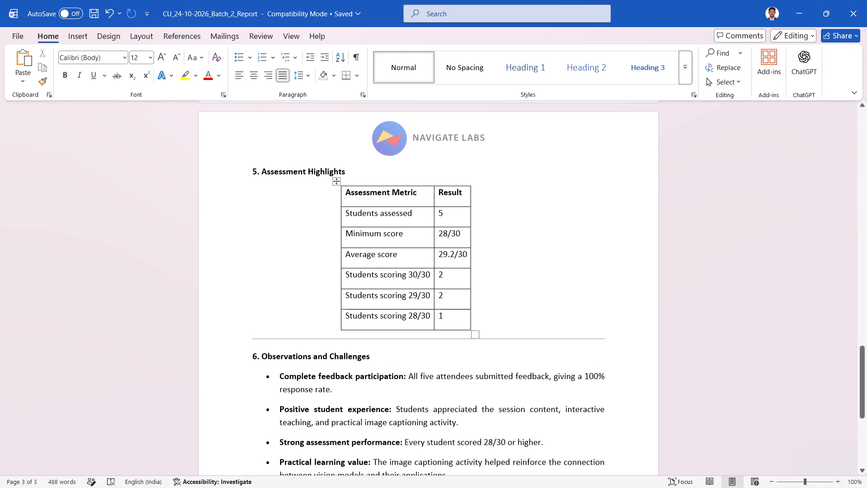
pyautogui.click(339, 181)
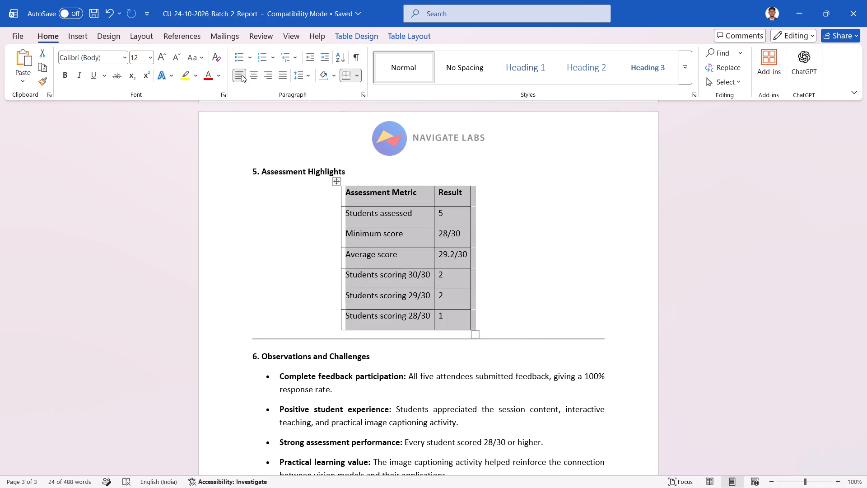
pyautogui.click(242, 75)
pyautogui.hotkey('ctrl', 'z')
pyautogui.click(236, 75)
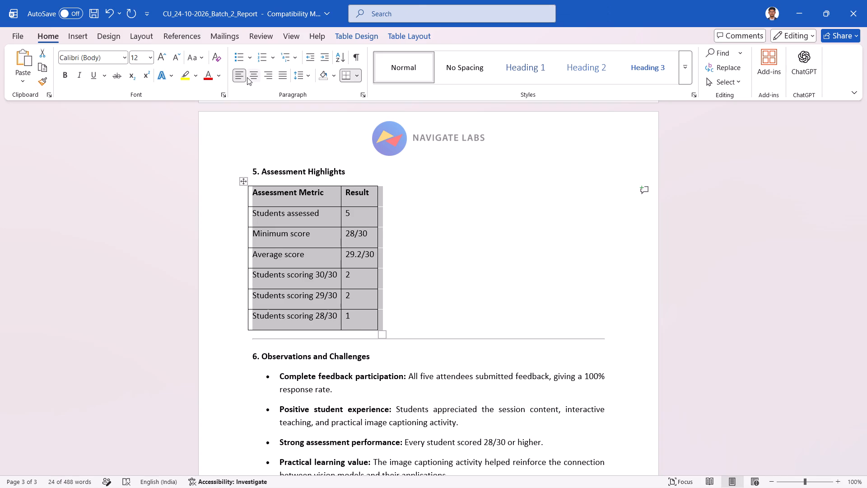
pyautogui.click(247, 77)
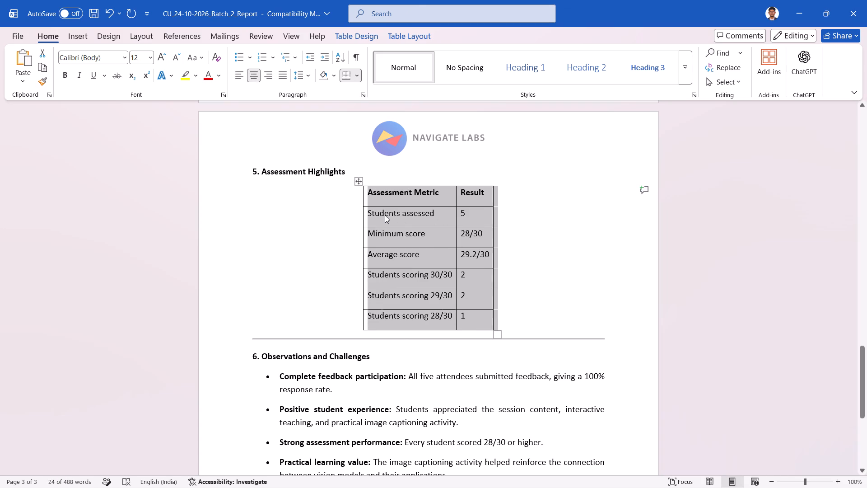
# Centre the text in all Assessment Highlights table rows below the header row, and save.
pyautogui.click(363, 206)
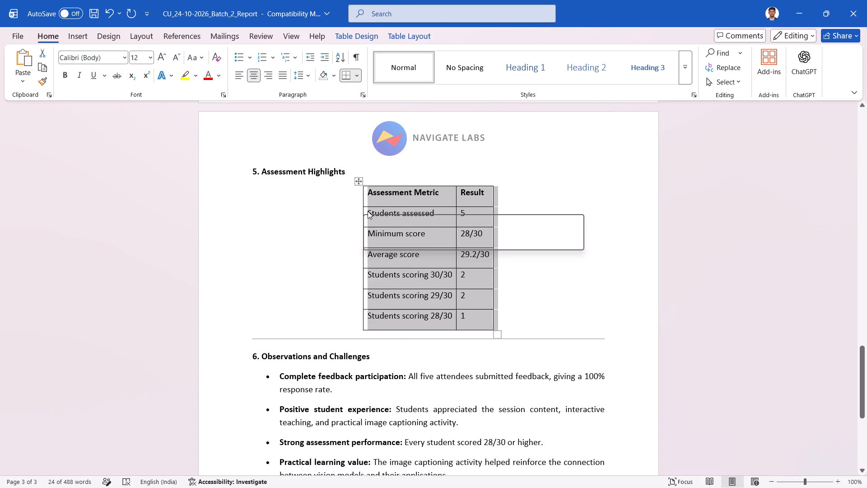
pyautogui.click(377, 198)
pyautogui.moveTo(368, 210); pyautogui.dragTo(440, 239)
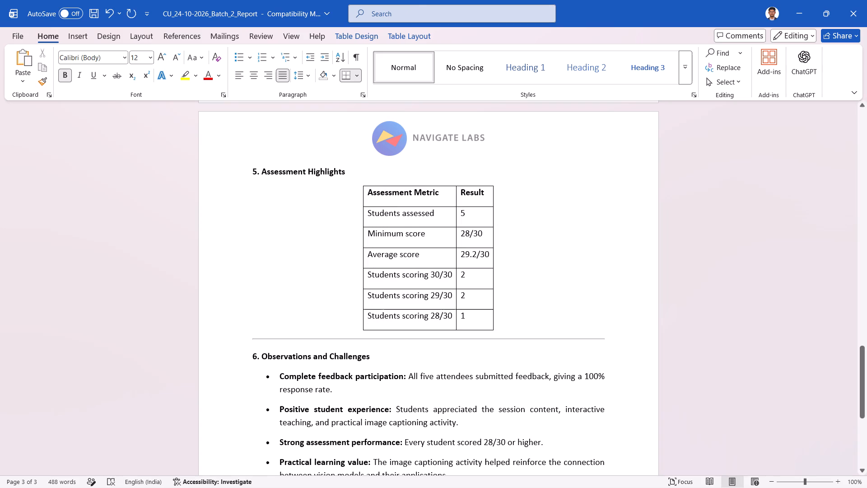
pyautogui.moveTo(440, 239); pyautogui.dragTo(466, 310)
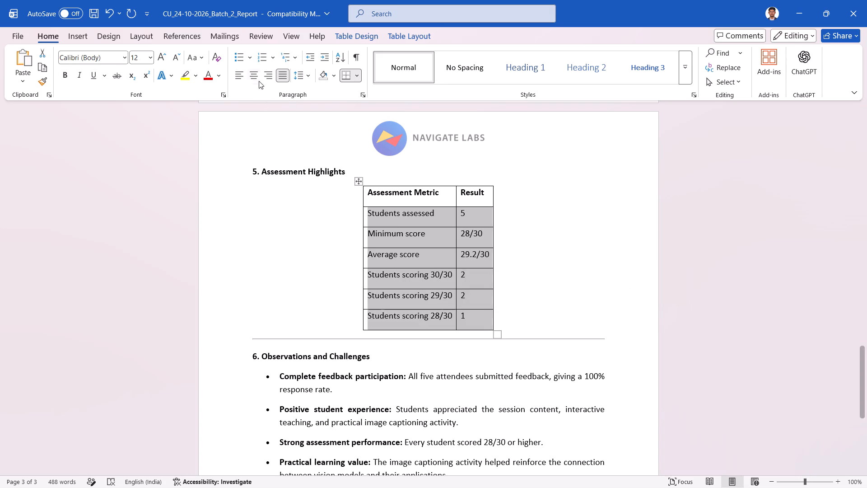
pyautogui.click(237, 75)
pyautogui.click(252, 72)
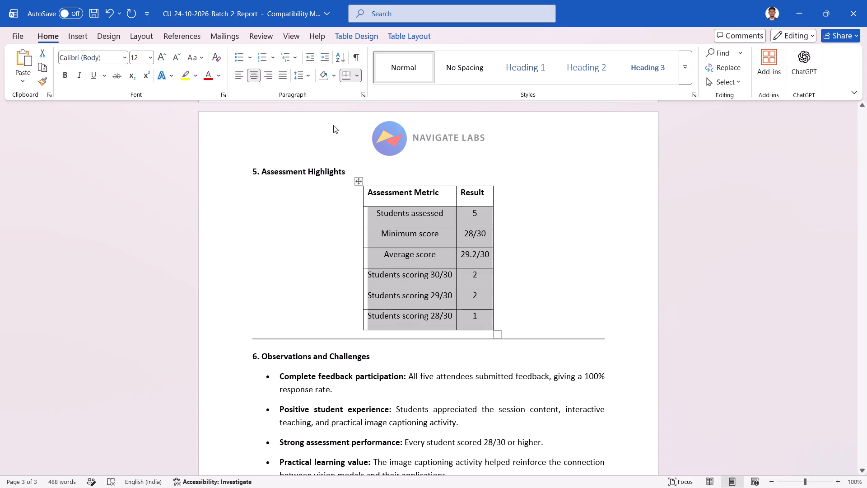
pyautogui.click(351, 169)
pyautogui.hotkey('ctrl', 's')
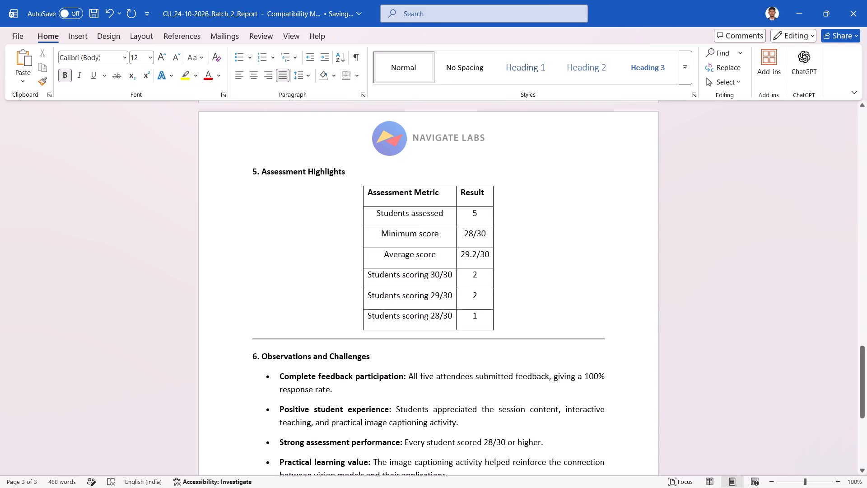
# Select the cells of the Participation Summary table, from the header row through the last row.
pyautogui.scroll(6, 351, 169)
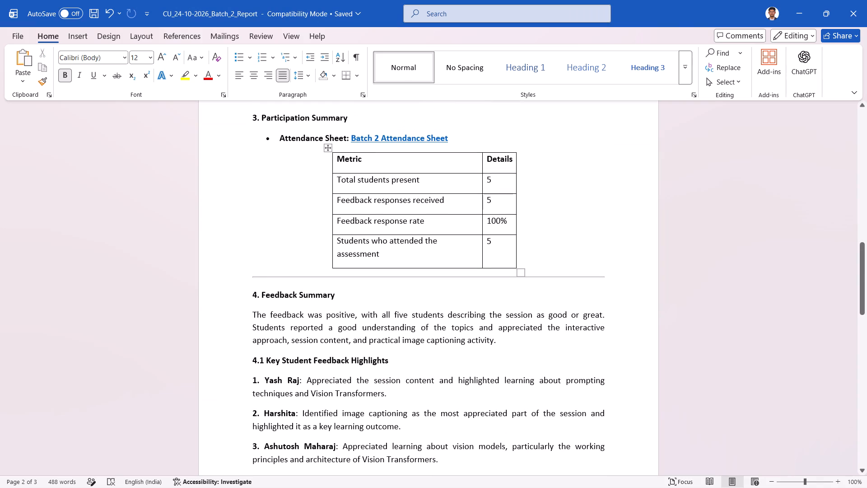
pyautogui.moveTo(337, 159); pyautogui.dragTo(492, 241)
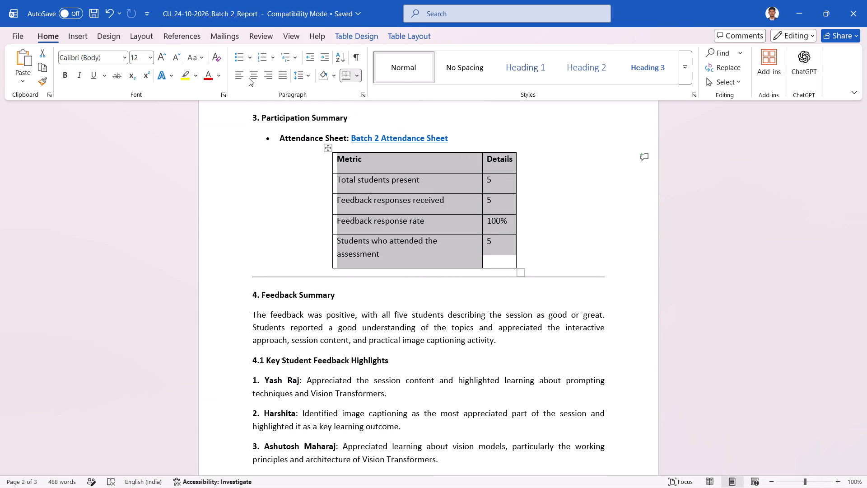
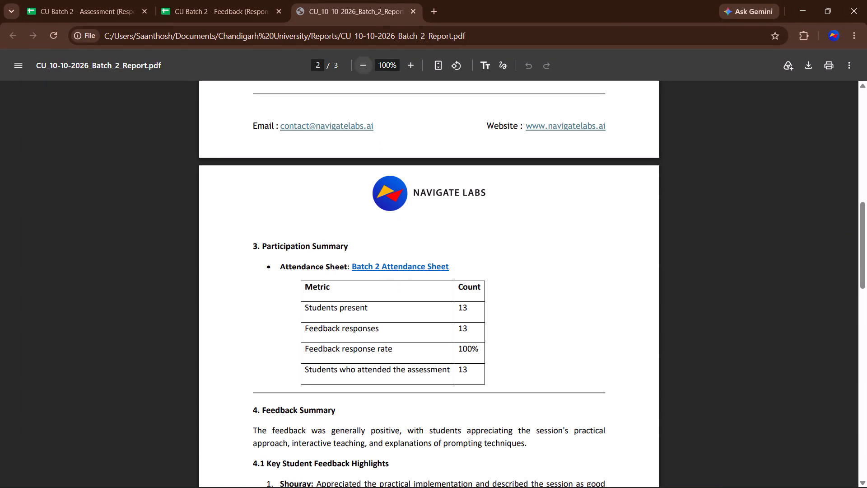
# Close the CU_10-10-2026_Batch_2_Report PDF and the browser window holding the Batch 2 response sheets.
pyautogui.click(410, 10)
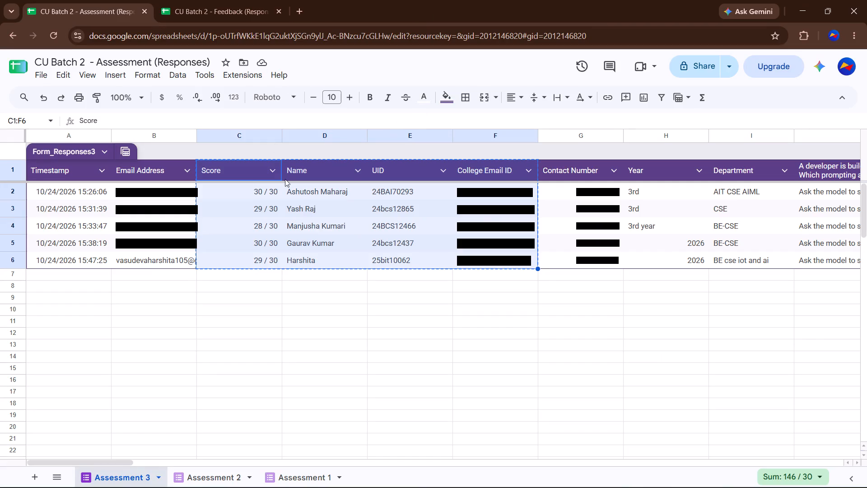
pyautogui.click(320, 258)
pyautogui.press('Escape')
pyautogui.click(866, 0)
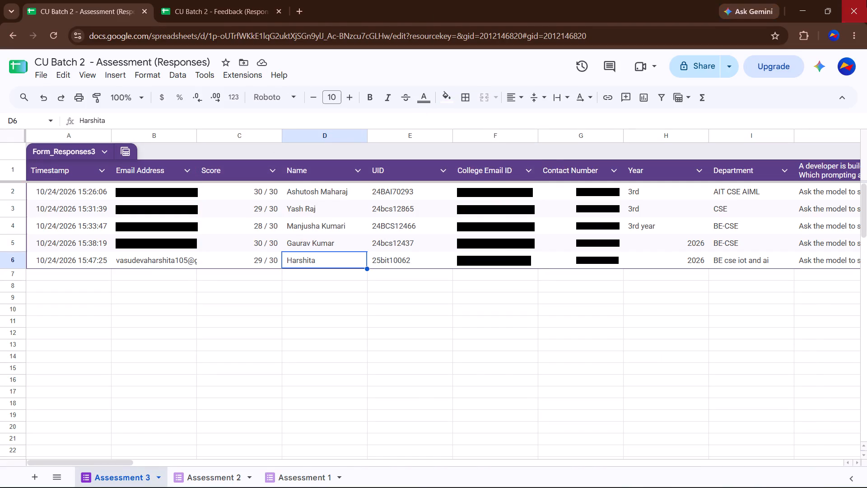
# Switch to Word and review the CU_24-10-2026_Batch_2_Report from the first page through the Conclusion, checking its text, tables and page layout.
pyautogui.hotkey('alt', 'Tab')
pyautogui.hotkey('alt', 'Tab')
pyautogui.hotkey('alt', 'Tab')
pyautogui.hotkey('alt', 'Tab')
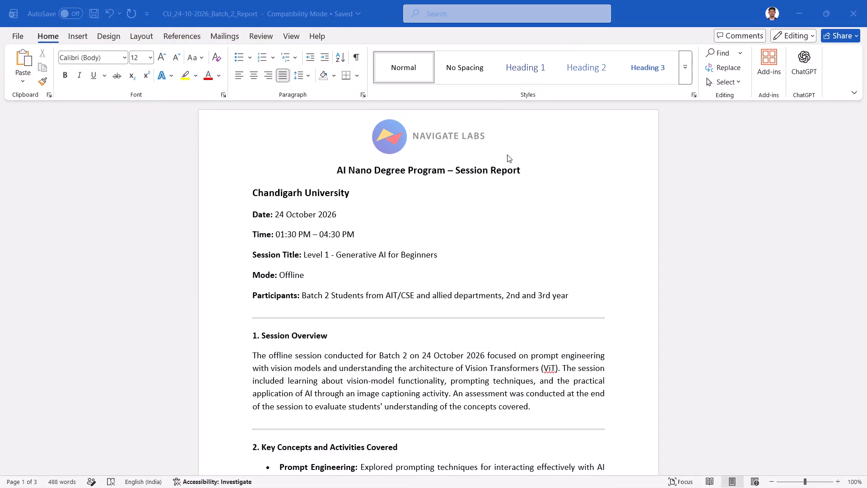
pyautogui.scroll(-1, 402, 286)
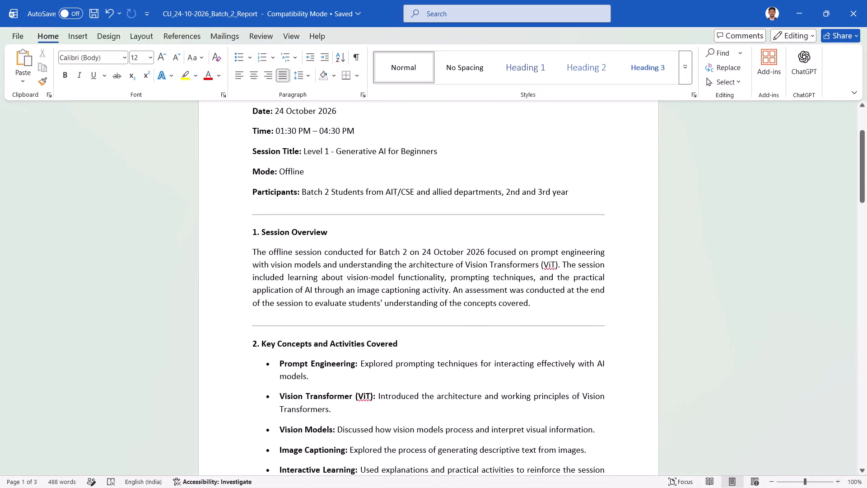
pyautogui.scroll(-4, 407, 347)
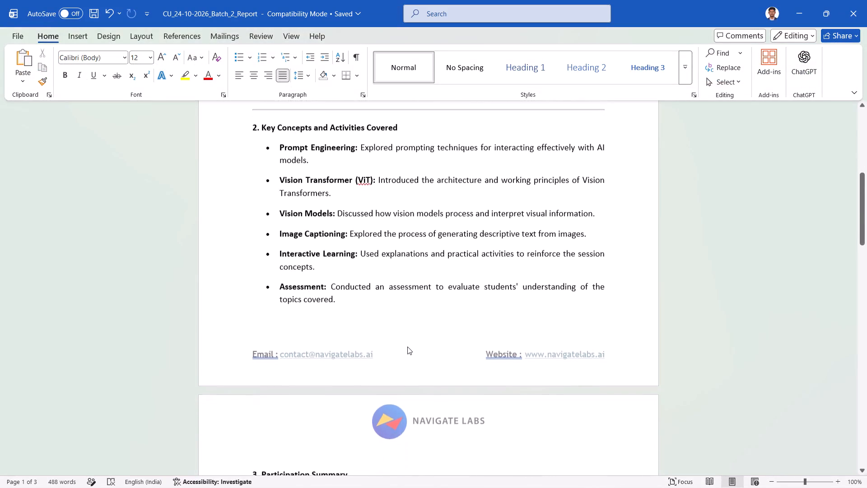
pyautogui.scroll(-4, 407, 347)
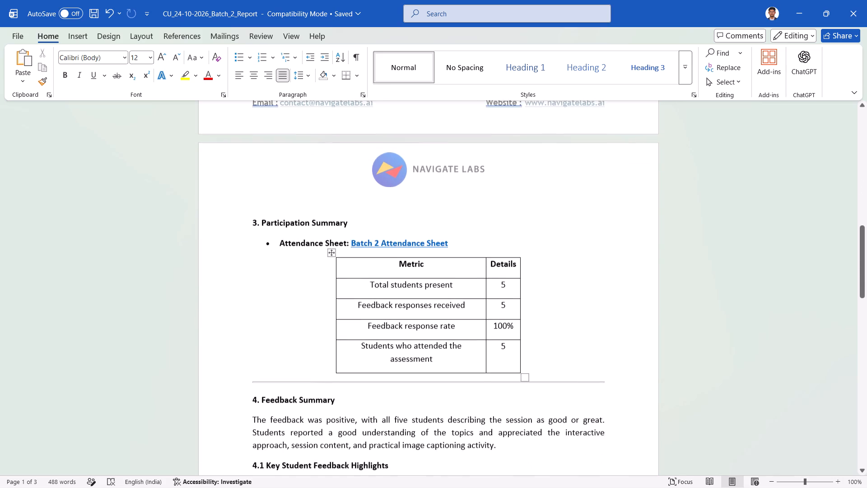
pyautogui.click(394, 406)
pyautogui.scroll(-1, 466, 409)
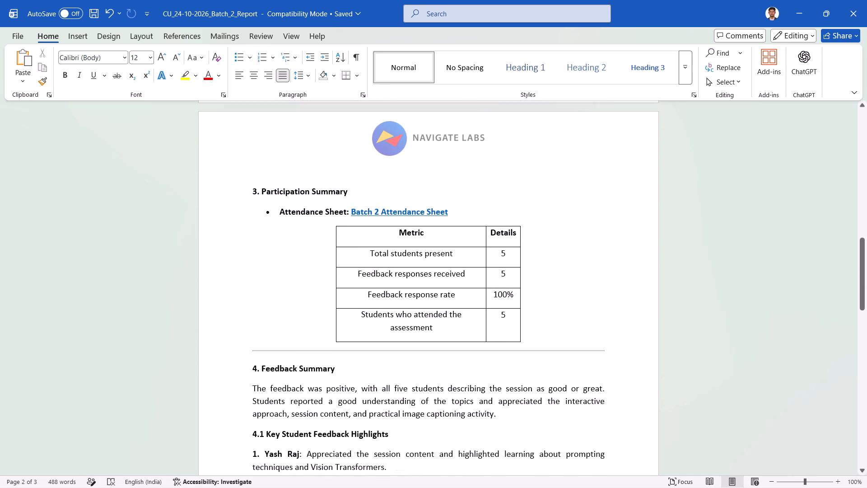
pyautogui.scroll(-1, 466, 409)
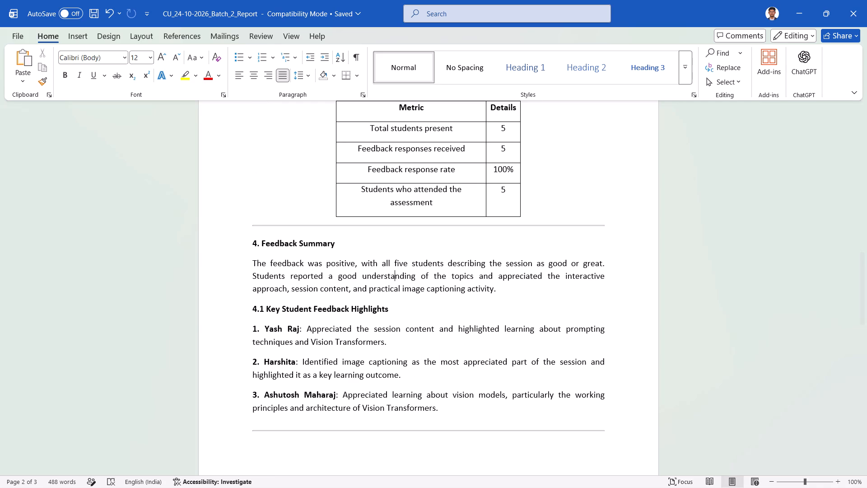
pyautogui.click(518, 290)
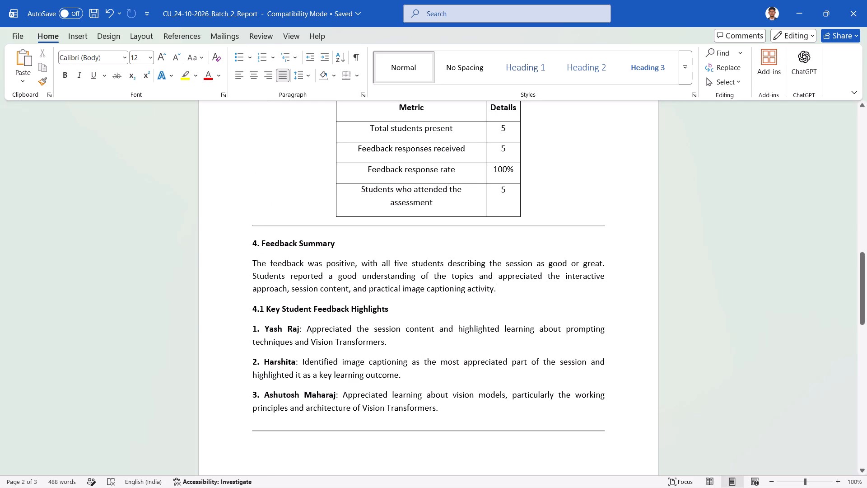
pyautogui.scroll(-3, 518, 290)
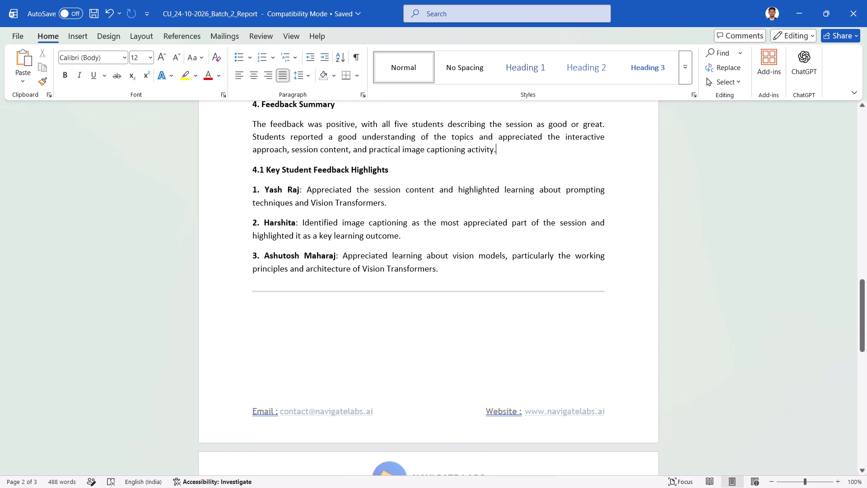
pyautogui.scroll(-4, 336, 313)
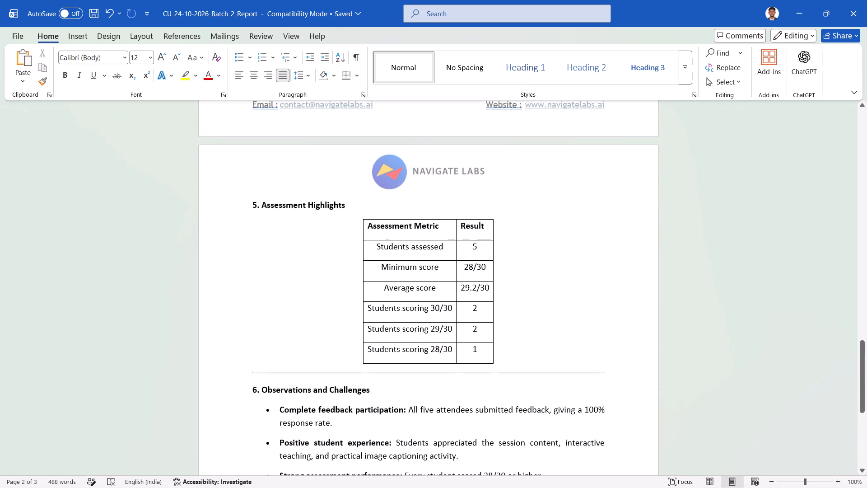
pyautogui.scroll(-2, 336, 313)
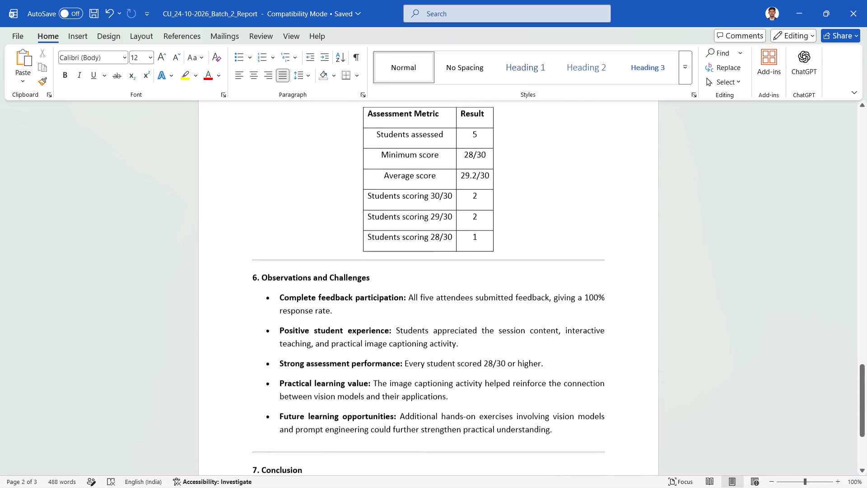
pyautogui.scroll(-2, 336, 313)
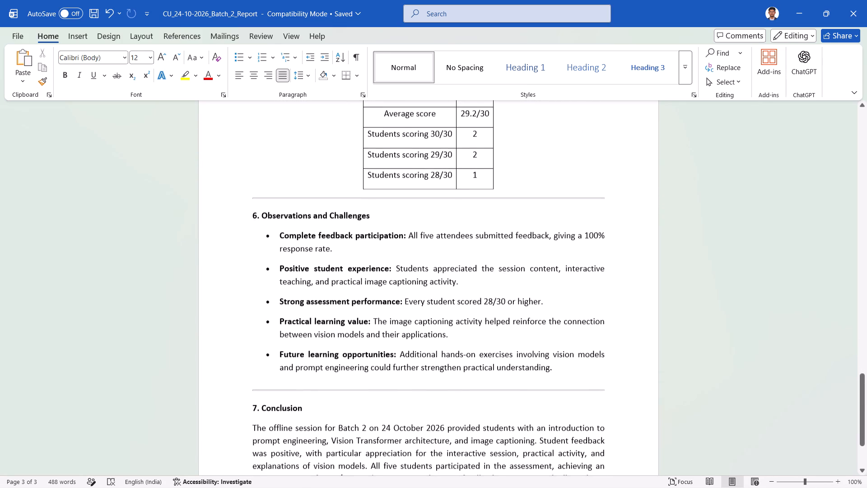
pyautogui.scroll(-1, 336, 313)
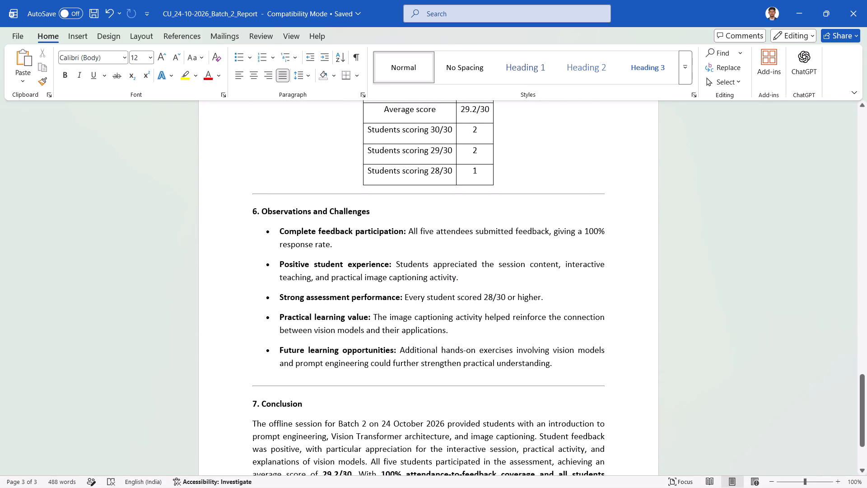
pyautogui.scroll(-2, 386, 338)
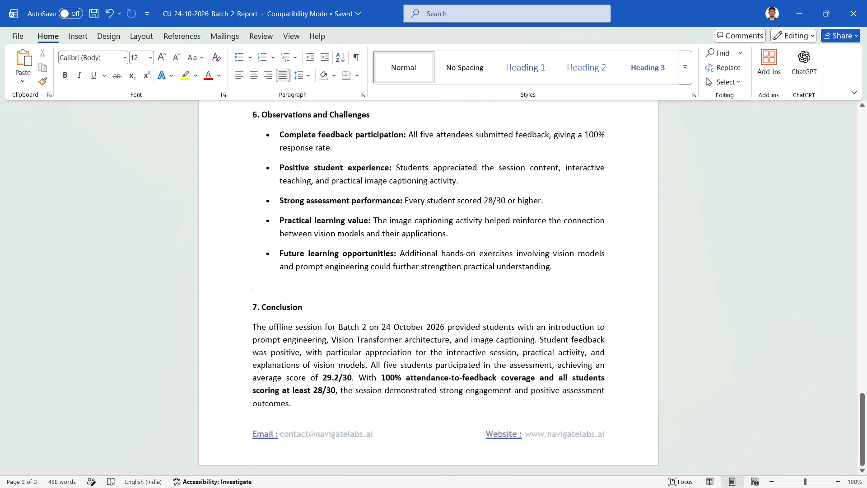
pyautogui.scroll(-1, 386, 338)
pyautogui.scroll(3, 420, 326)
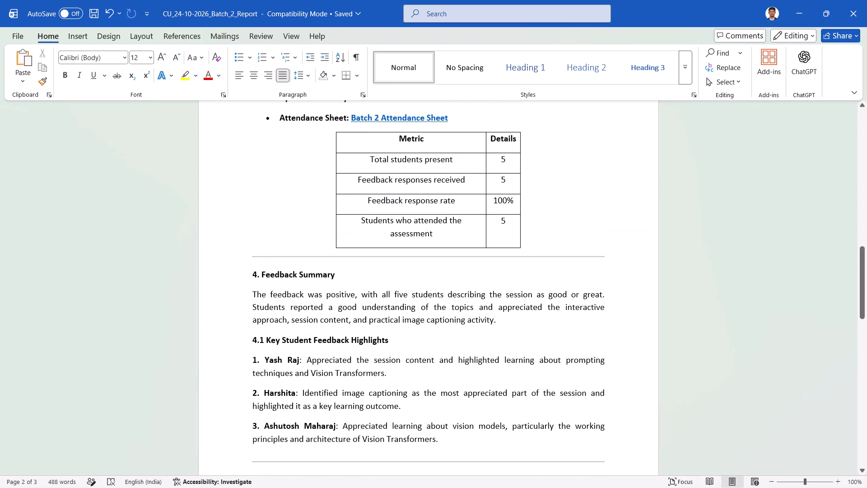
pyautogui.scroll(1, 342, 227)
pyautogui.scroll(-2, 342, 227)
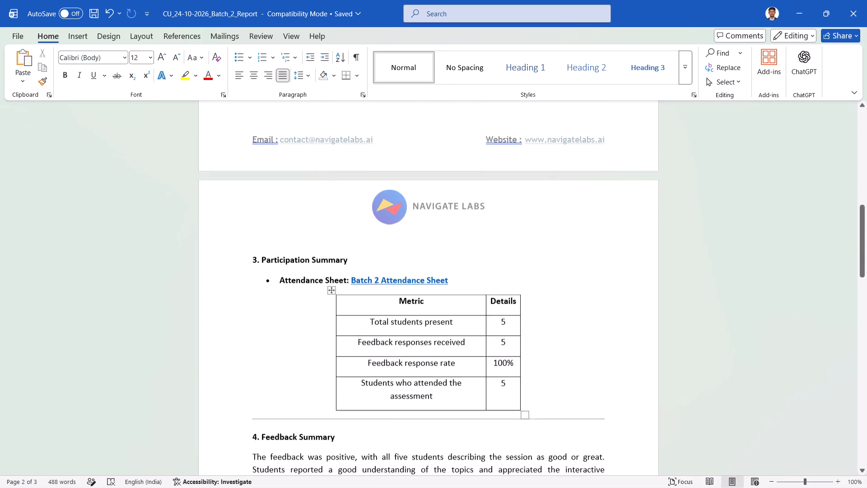
pyautogui.scroll(-2, 342, 227)
pyautogui.scroll(2, 342, 227)
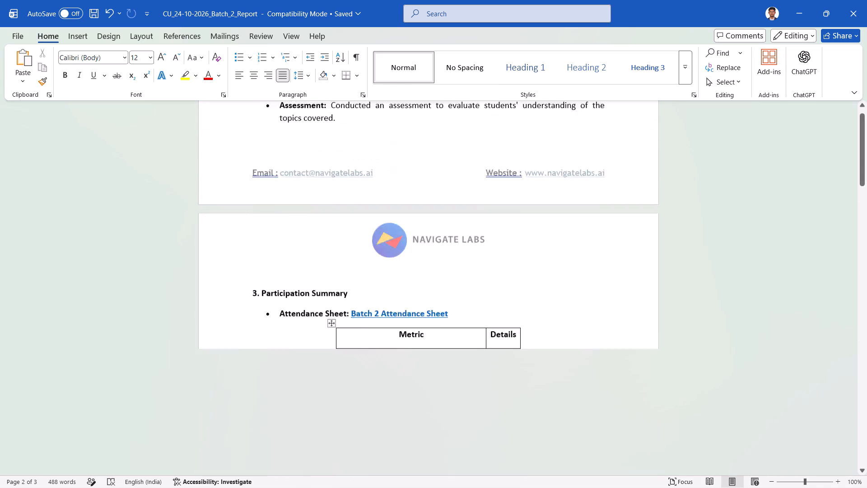
pyautogui.scroll(1, 342, 227)
# Save a copy of the report in PDF format in the Chandigarh University Reports folder, under the same file name.
pyautogui.click(17, 28)
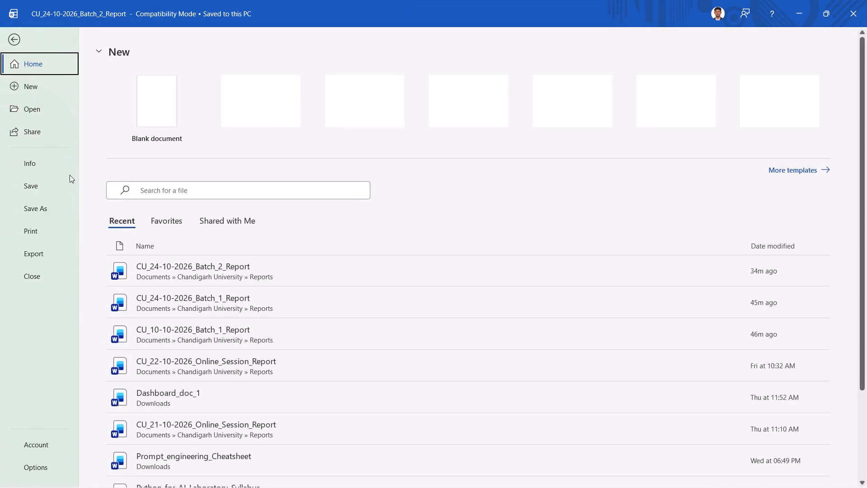
pyautogui.click(46, 210)
pyautogui.click(360, 139)
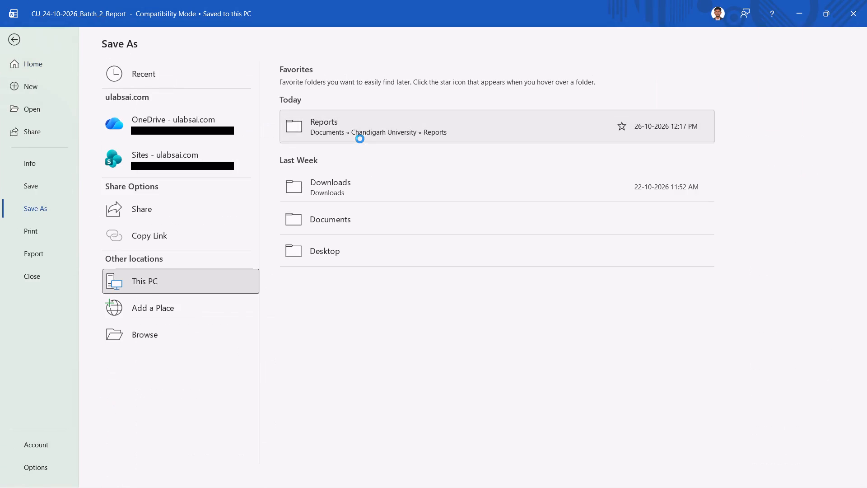
pyautogui.click(149, 204)
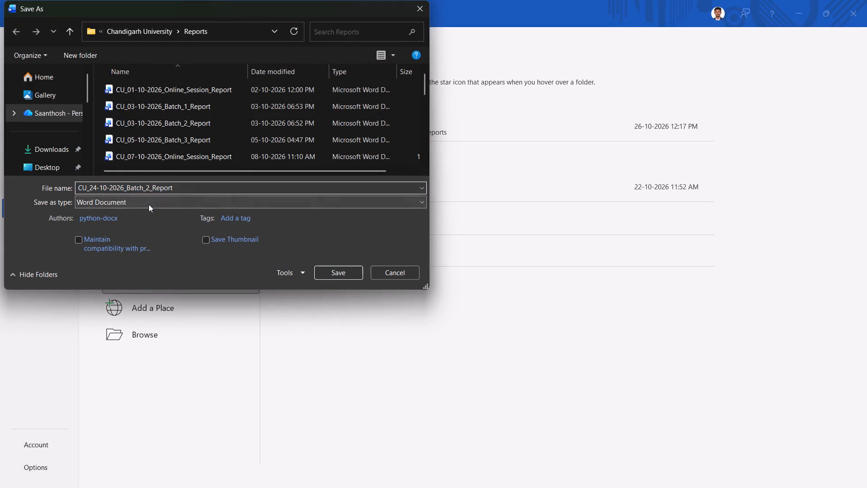
pyautogui.click(94, 265)
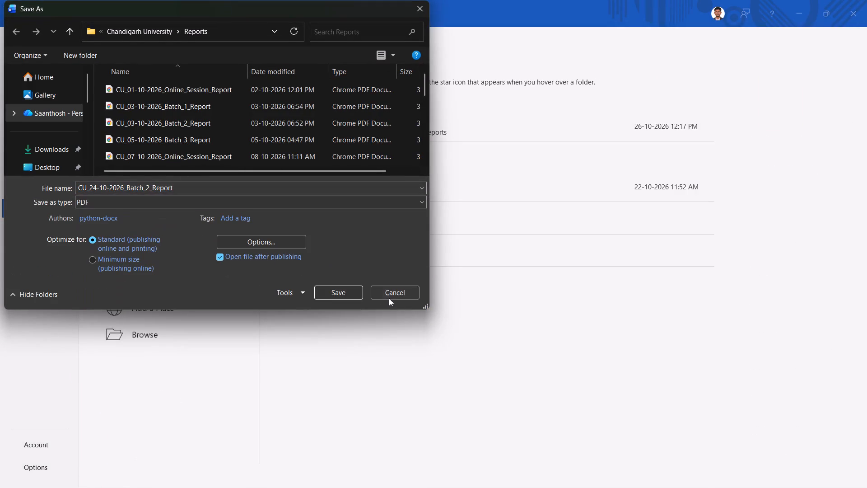
# Finish saving CU_24-10-2026_Batch_2_Report as a PDF in the Chandigarh University Reports folder, with the file set to open after publishing.
pyautogui.click(329, 291)
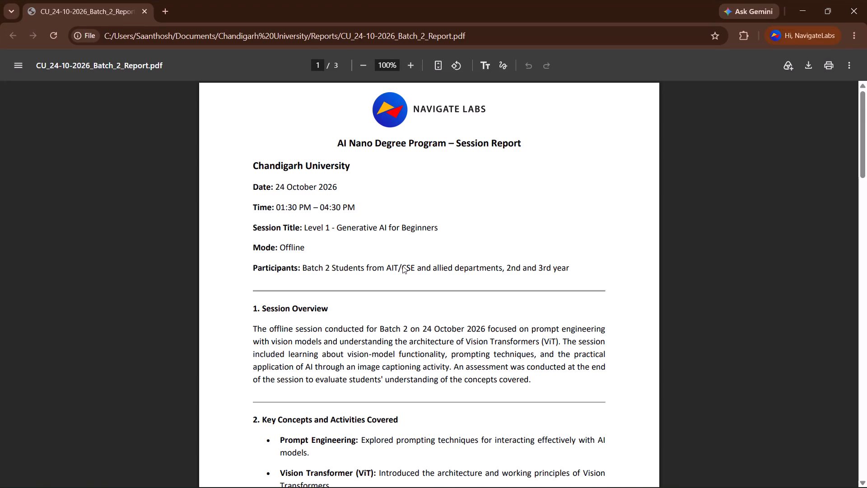
# Review the published CU_24-10-2026_Batch_2_Report PDF, starting with the session details, Session Overview and Key Concepts sections on the first page.
pyautogui.scroll(-2, 402, 266)
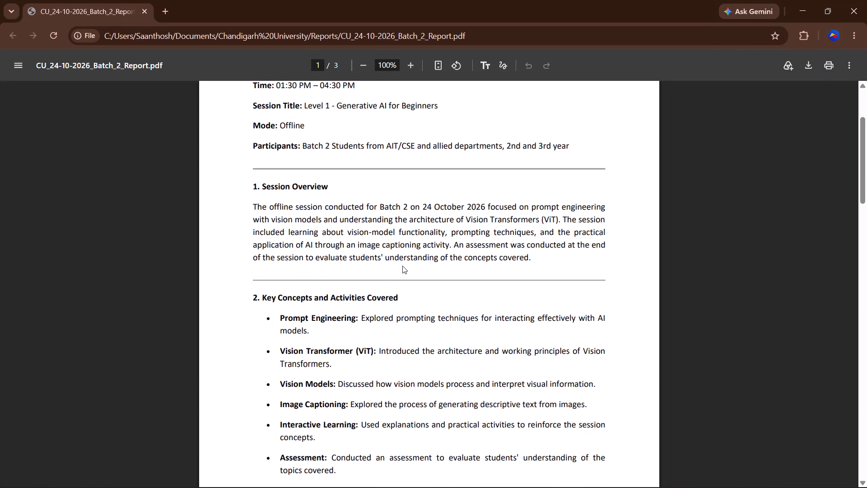
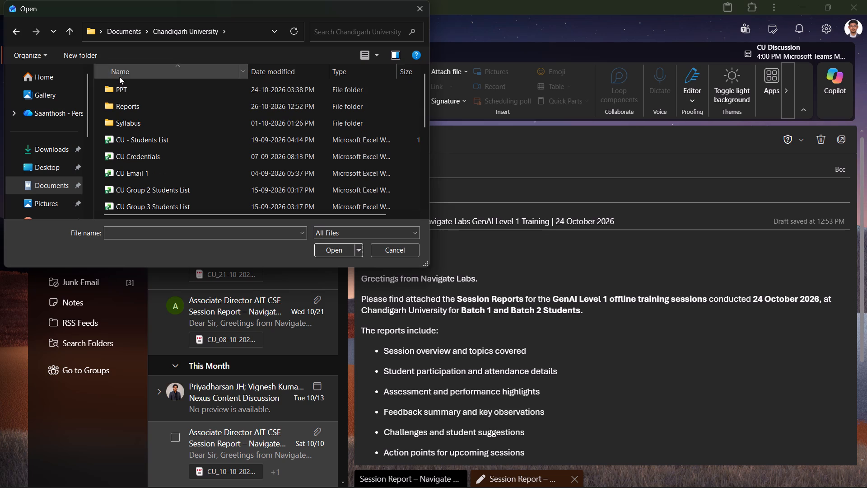
# Attach the CU_24-10-2026_Batch_1_Report and CU_24-10-2026_Batch_2_Report PDFs from the Chandigarh University Reports folder to the draft session report email.
pyautogui.doubleClick(138, 103)
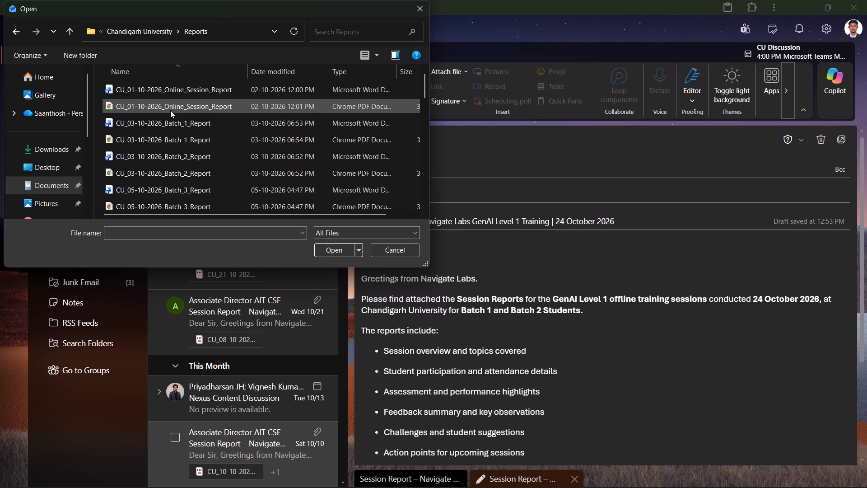
pyautogui.scroll(-2, 168, 104)
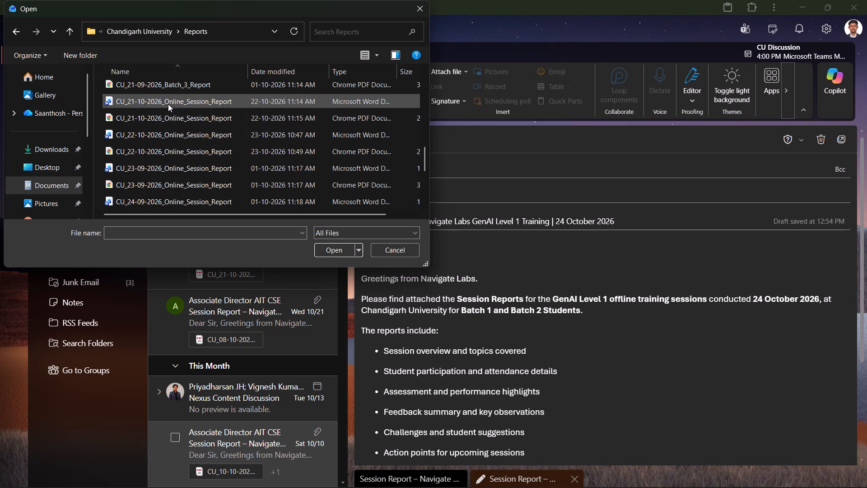
pyautogui.scroll(-1, 168, 104)
pyautogui.scroll(-1, 180, 158)
pyautogui.scroll(1, 180, 158)
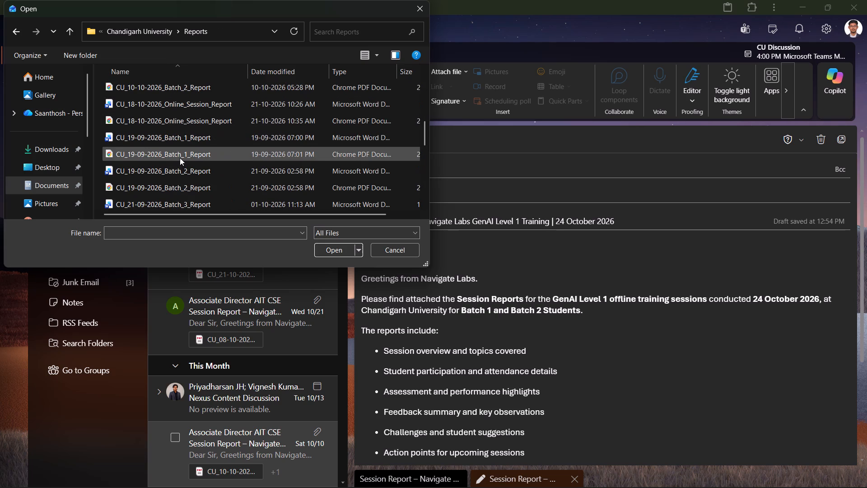
pyautogui.scroll(-1, 180, 158)
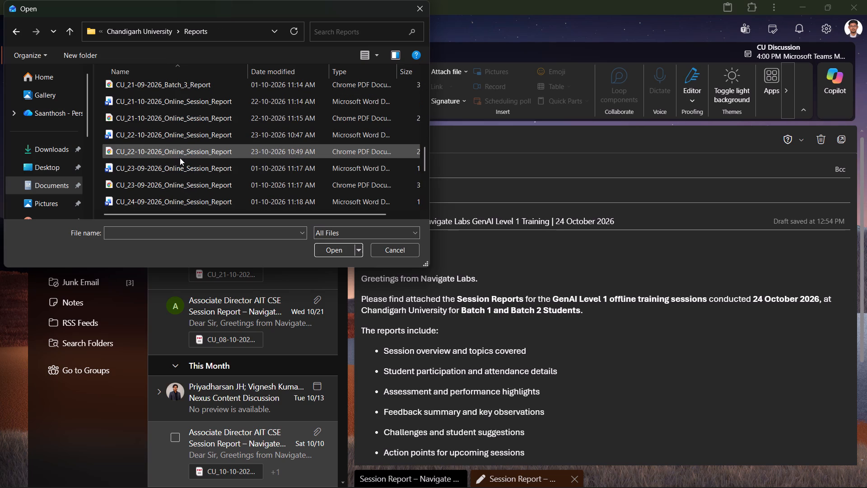
pyautogui.scroll(-1, 180, 158)
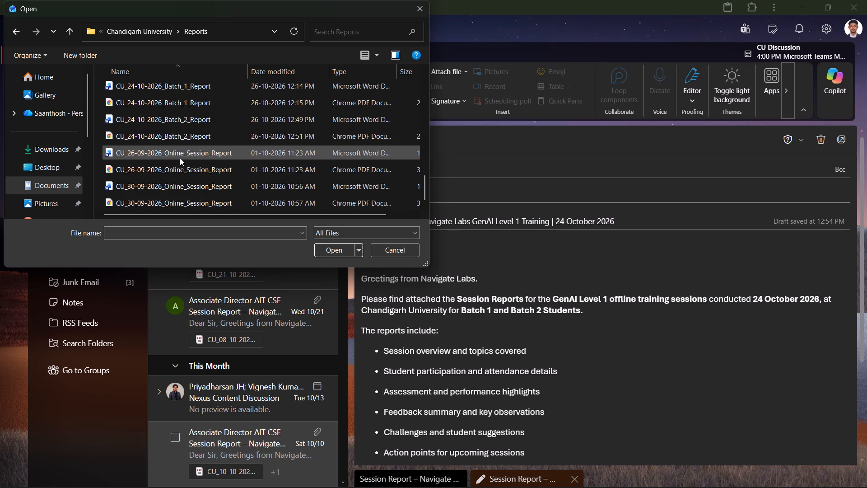
pyautogui.scroll(-1, 180, 158)
pyautogui.click(154, 136)
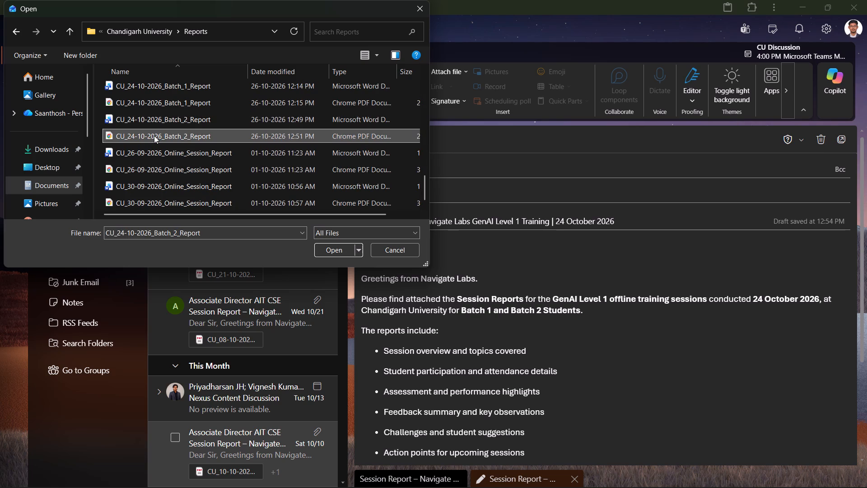
pyautogui.click(185, 97)
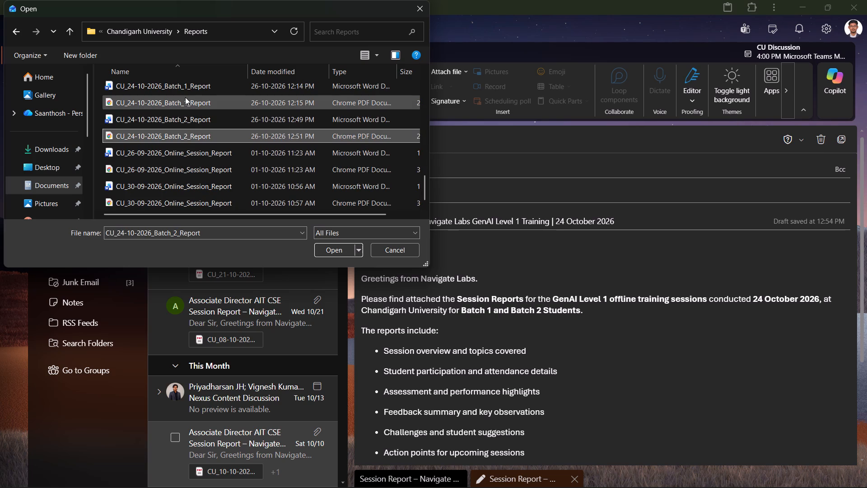
pyautogui.keyDown('ctrl'); pyautogui.click(186, 138); pyautogui.keyUp('ctrl')
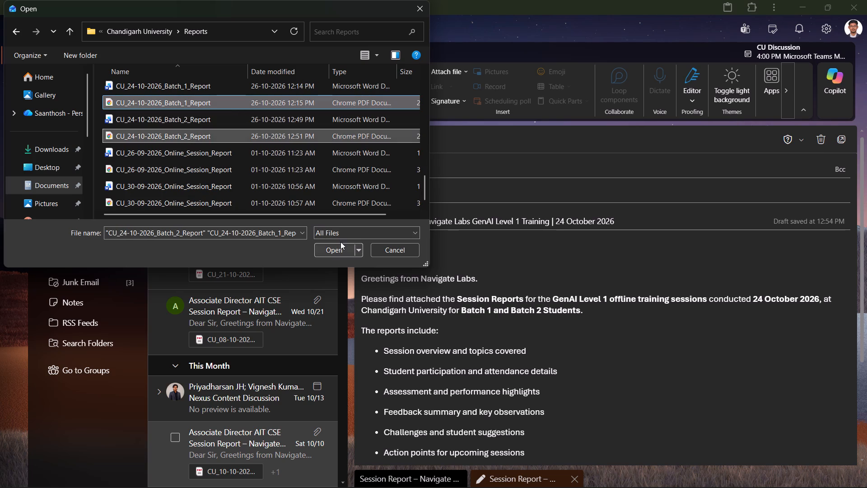